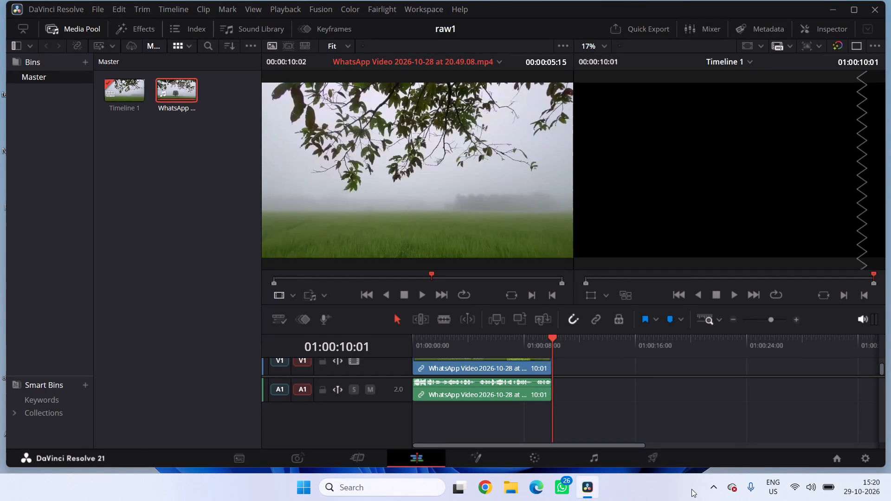
Turn off Bluetooth in the Windows Bluetooth and other devices settings, and close the settings window.
left_click(711, 488)
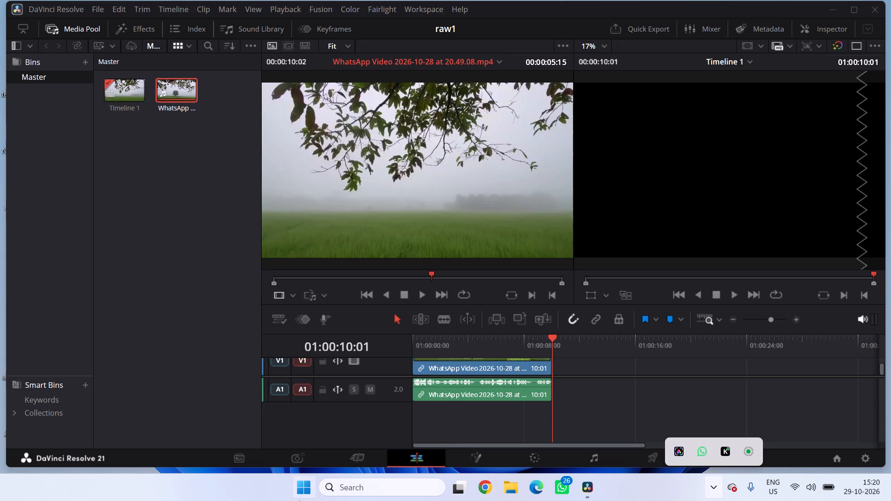
left_click(348, 488)
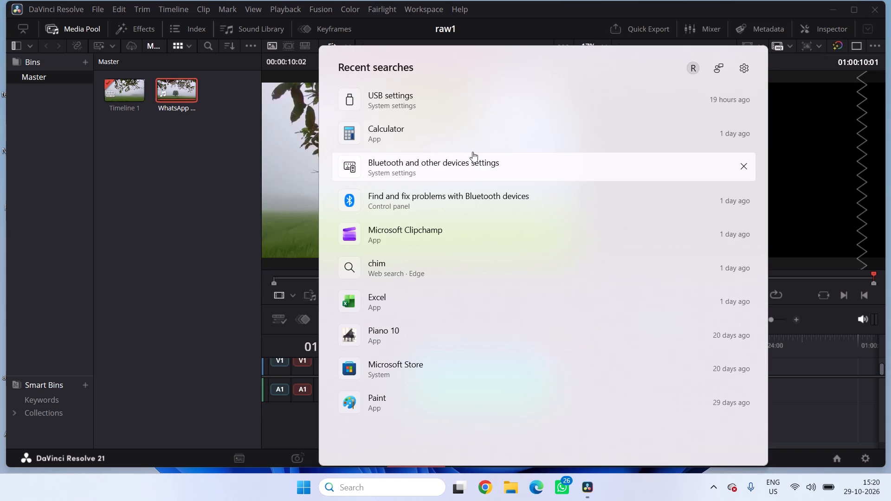
left_click(472, 152)
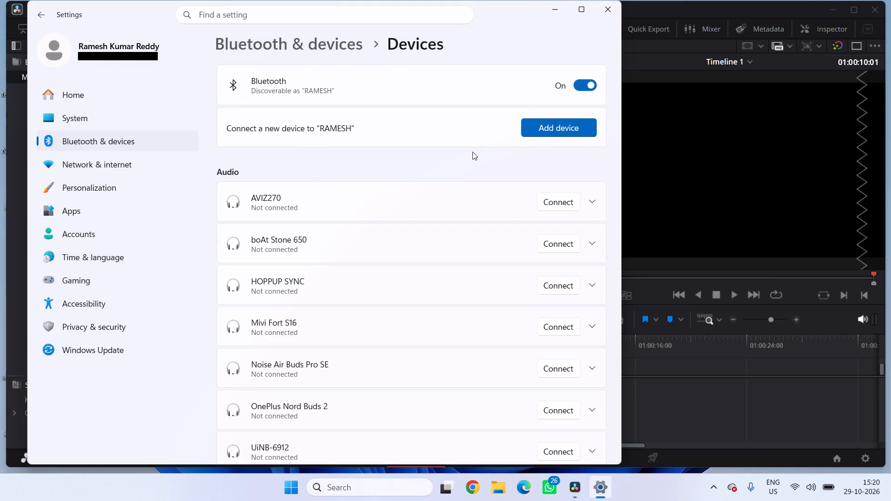
left_click(586, 84)
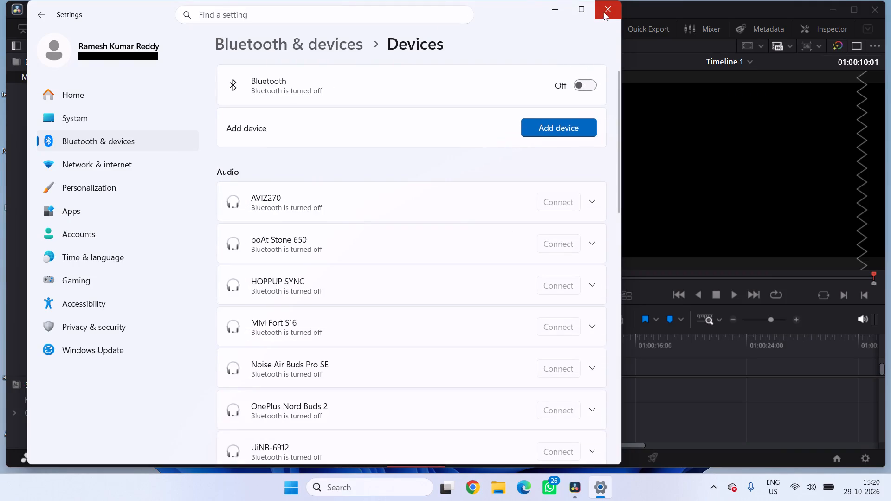
left_click(604, 12)
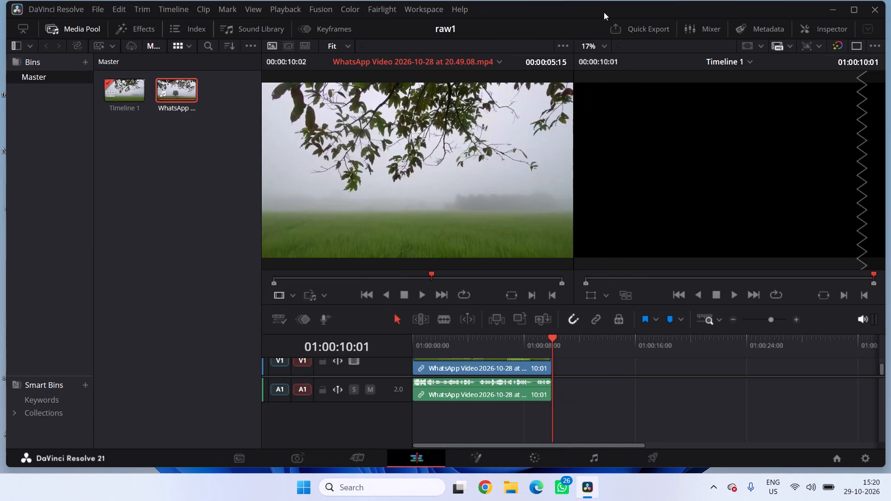
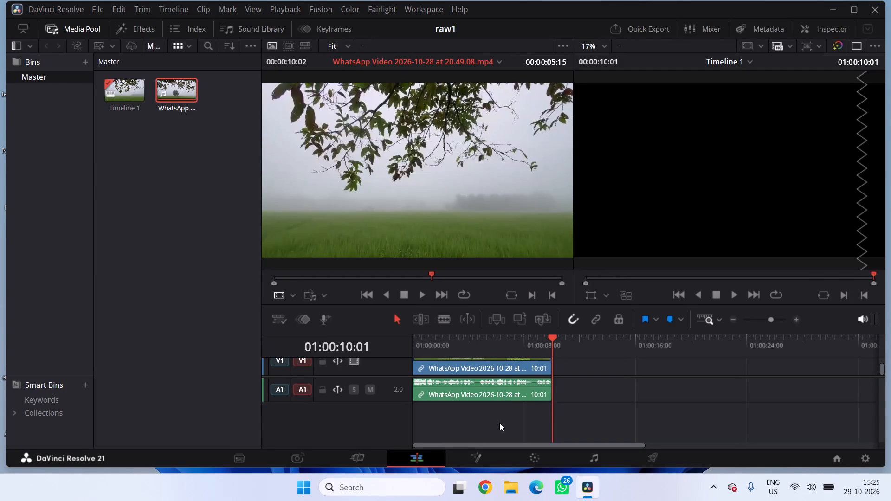
Lower the divider between the video and audio tracks to give the V1 track more room in the timeline.
scroll(513, 381, "up", 2)
left_click_drag(528, 376, 525, 436)
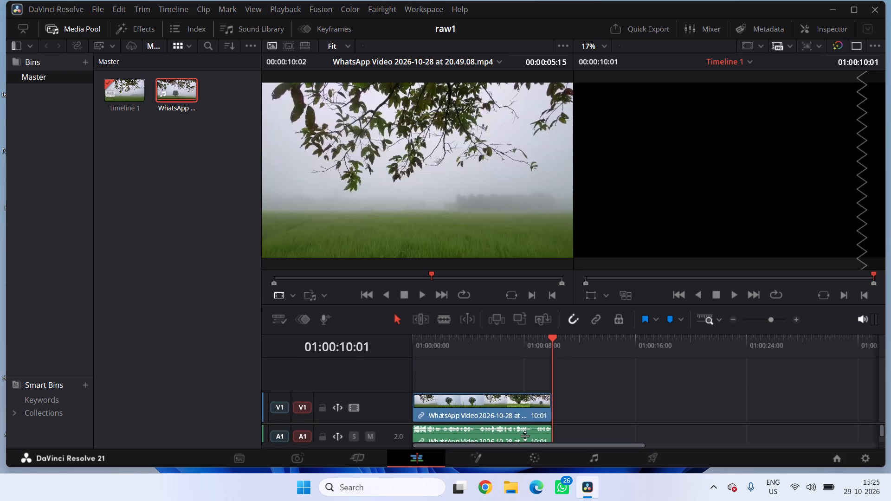
left_click_drag(525, 436, 524, 432)
Select the video clip on V1 and place the playhead at 01:00:02:03, where the shot changes from hanging leaves to the lone tree.
left_click(497, 396)
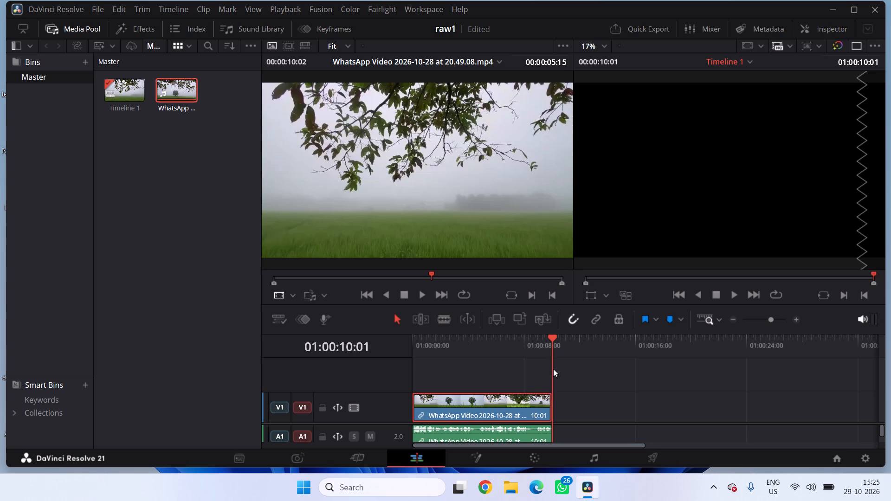
left_click_drag(552, 367, 458, 381)
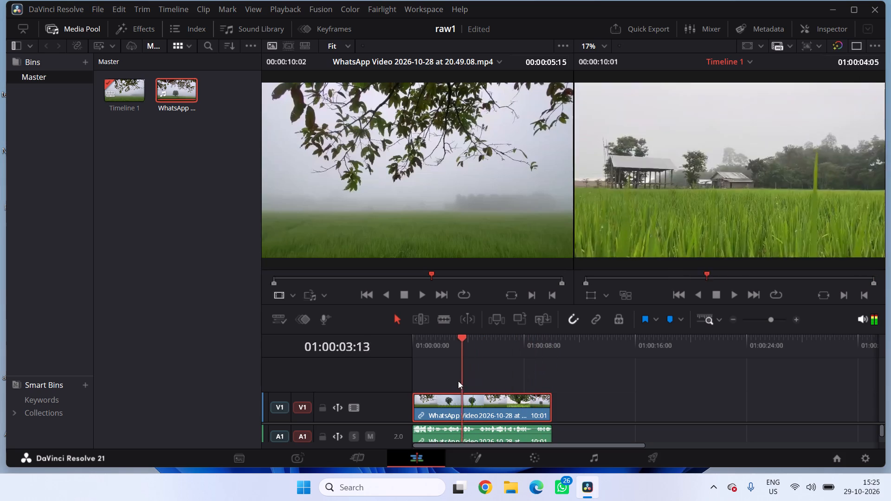
left_click_drag(458, 381, 441, 390)
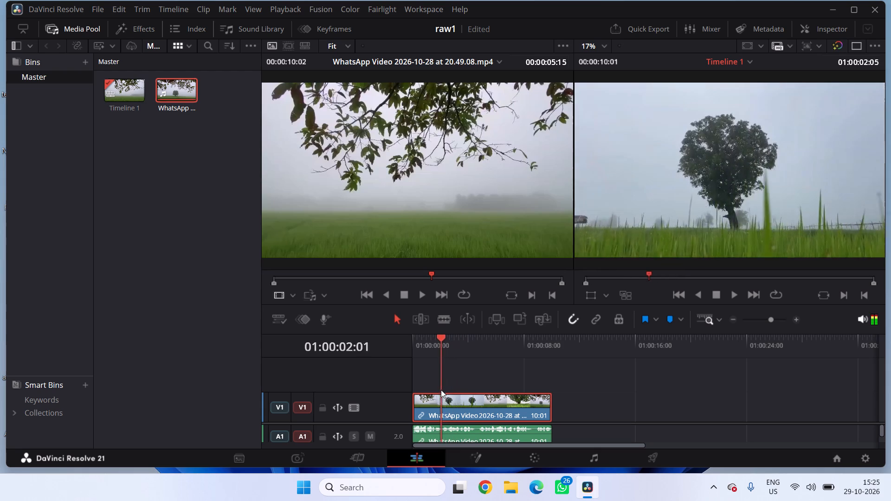
left_click_drag(441, 390, 449, 392)
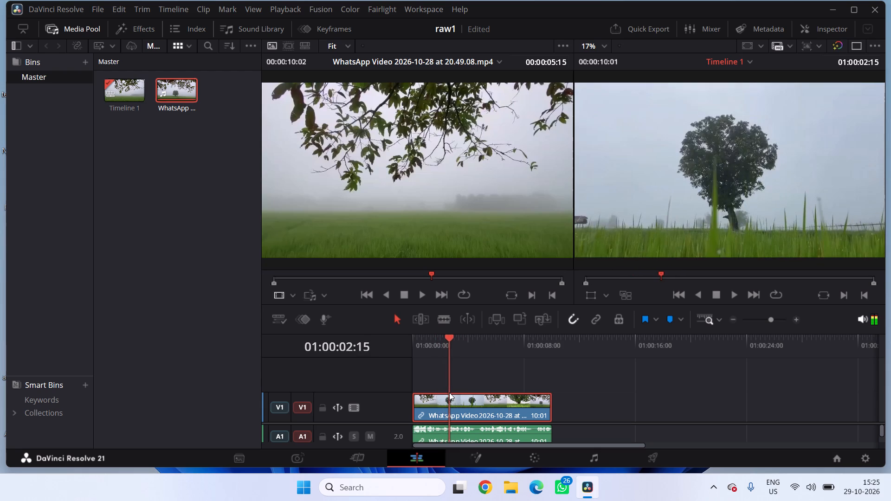
left_click_drag(449, 392, 440, 394)
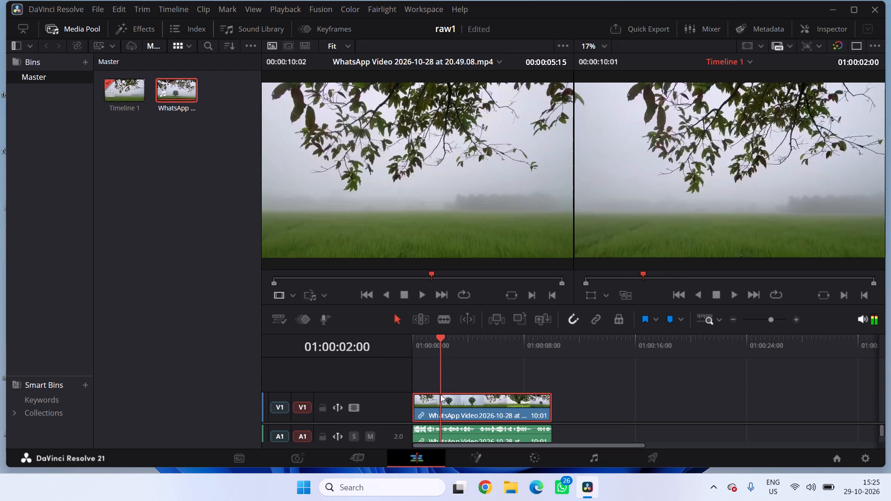
left_click_drag(440, 394, 442, 395)
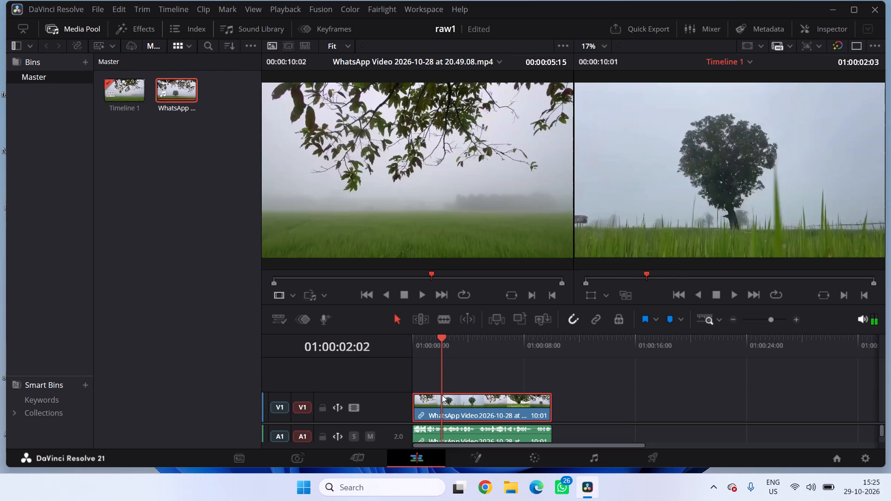
left_click_drag(442, 395, 434, 396)
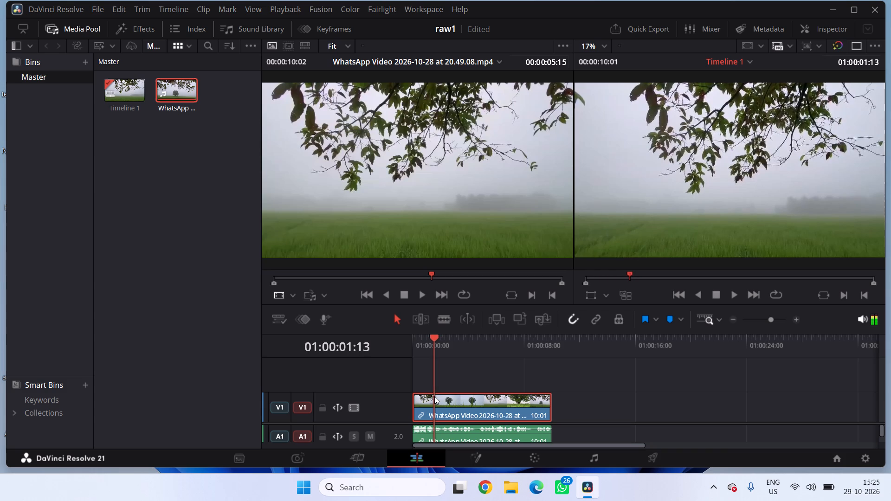
left_click_drag(434, 396, 437, 397)
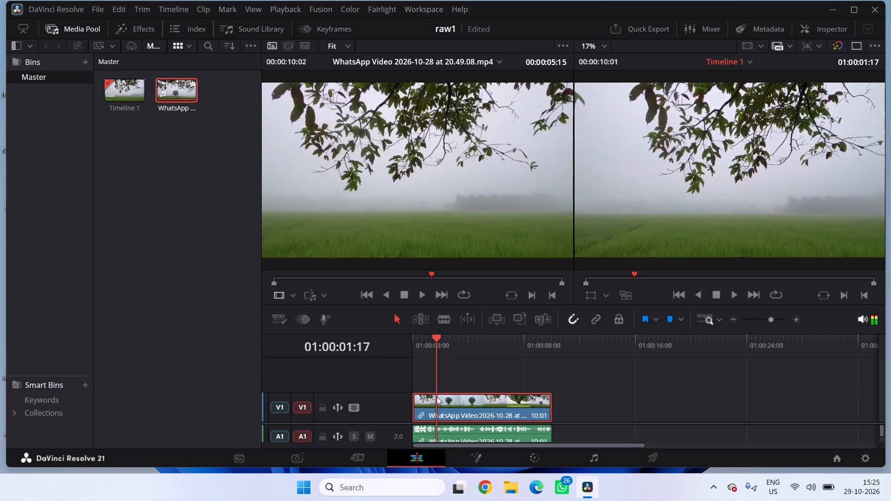
left_click_drag(437, 397, 443, 396)
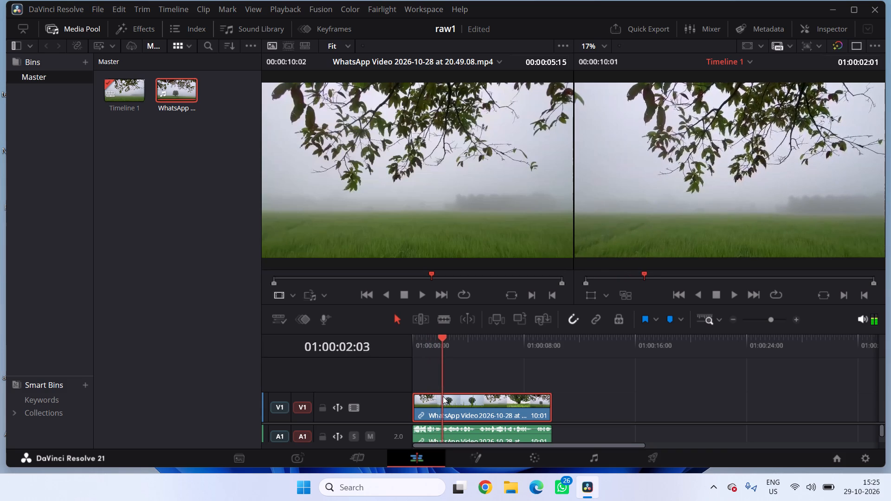
left_click_drag(443, 396, 441, 397)
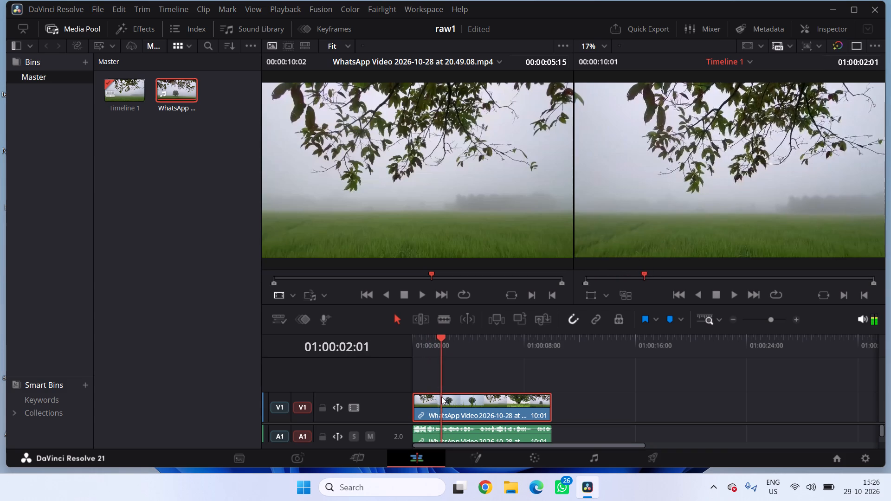
left_click_drag(441, 397, 442, 397)
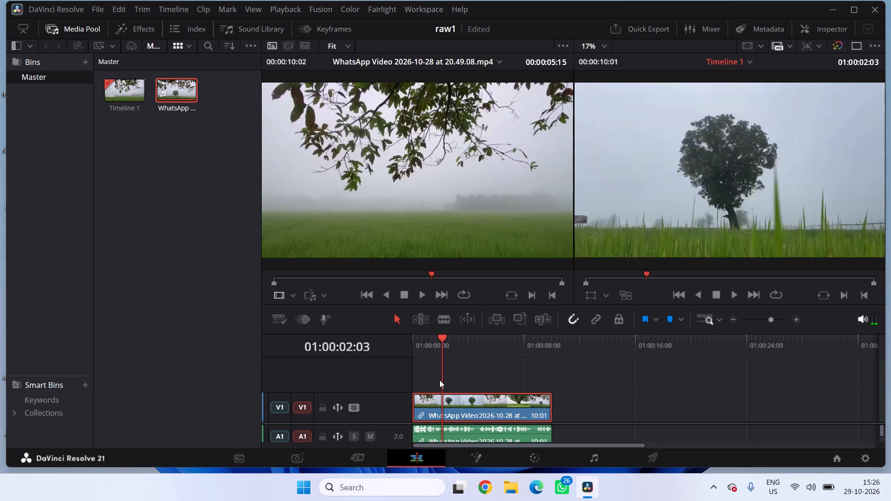
Split the V1 video clip with the Blade tool at 01:00:02:03, 01:00:03:17, 01:00:05:09, 01:00:07:00 and 01:00:08:07, and return to the selection tool.
left_click(443, 320)
left_click(443, 402)
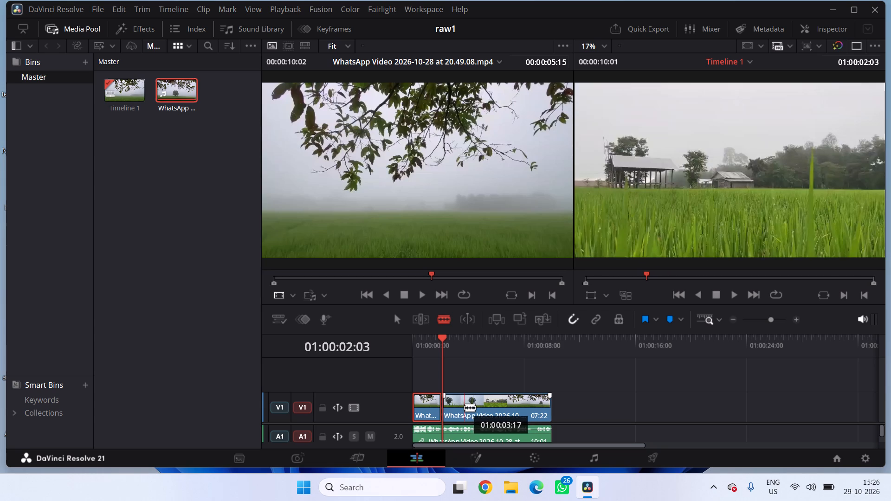
left_click(465, 407)
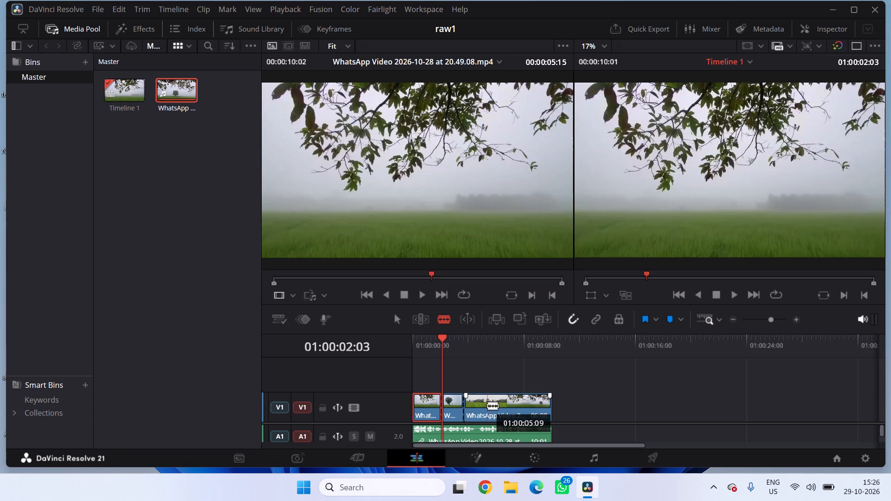
left_click(487, 405)
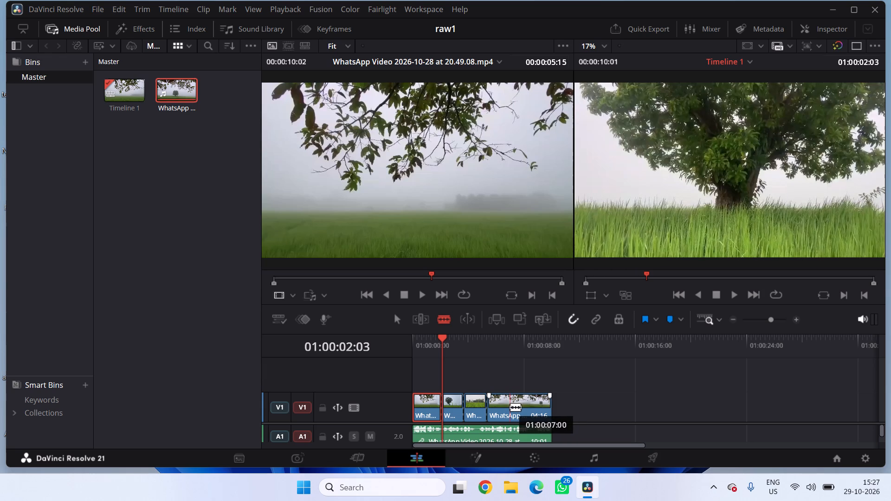
left_click(510, 407)
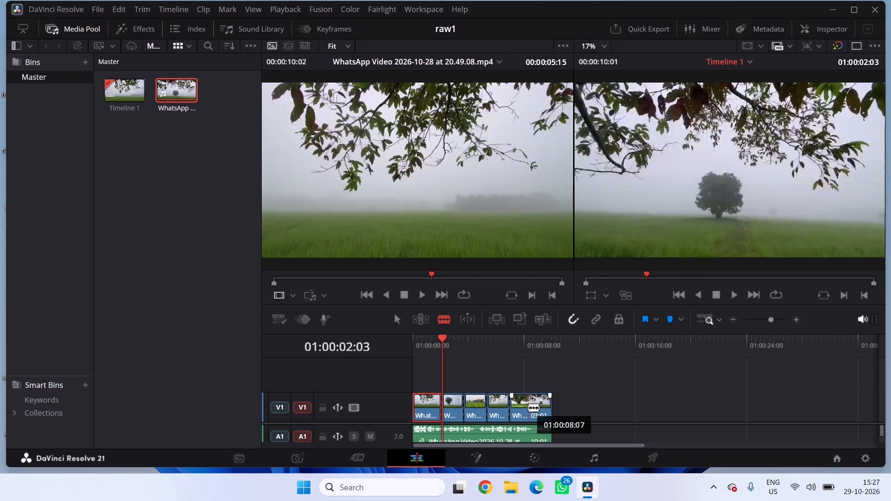
left_click(528, 407)
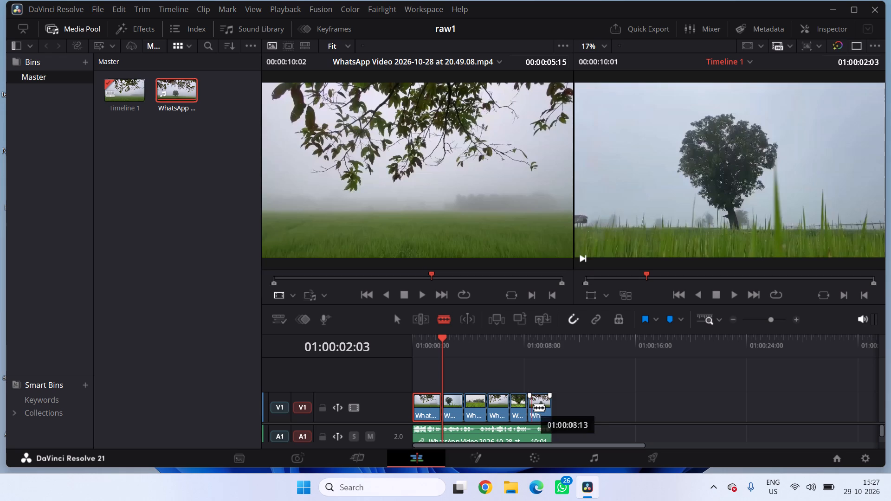
left_click(577, 404)
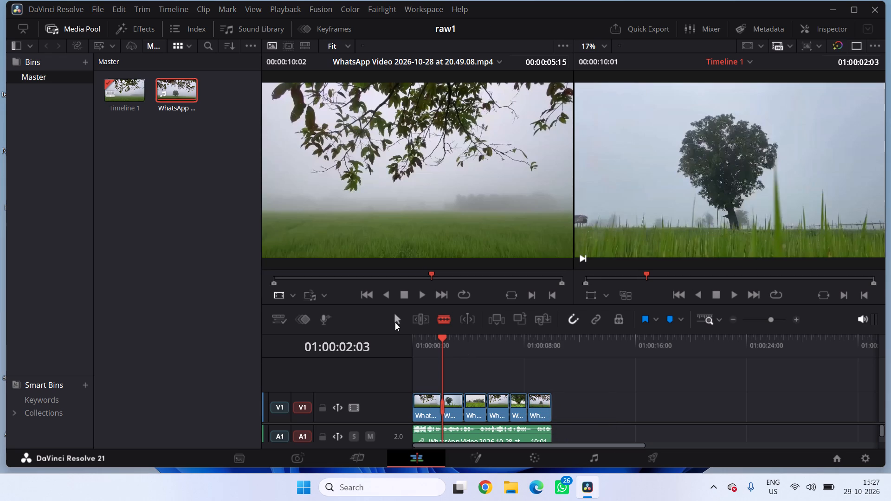
left_click(395, 319)
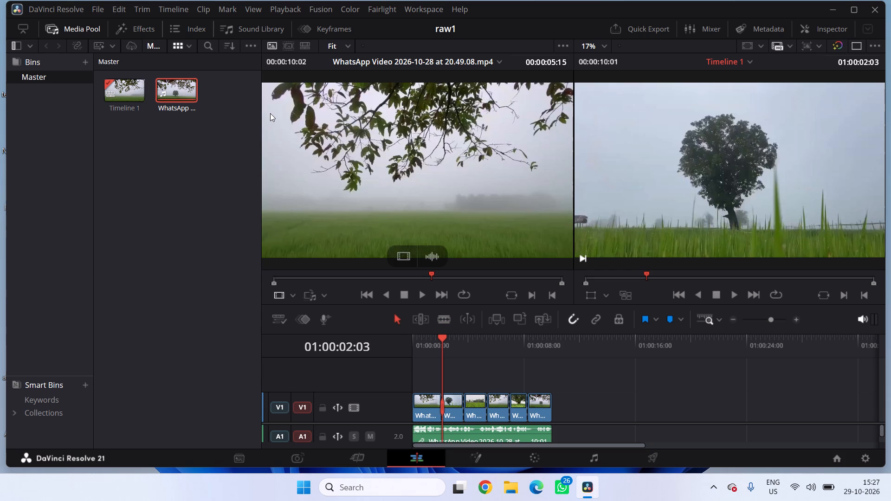
Browse the Fusion Effects in the effects library, examining Binoculars, CCTV and the effects below them for use on the clips.
left_click(136, 27)
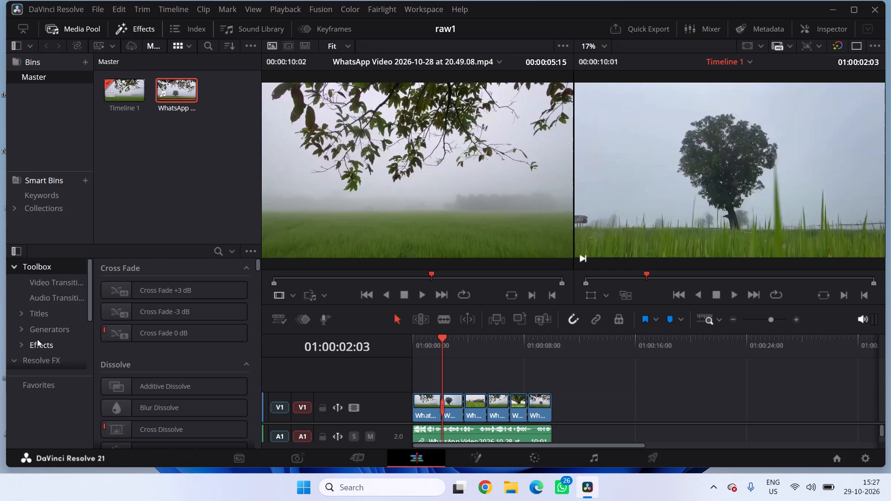
left_click(51, 344)
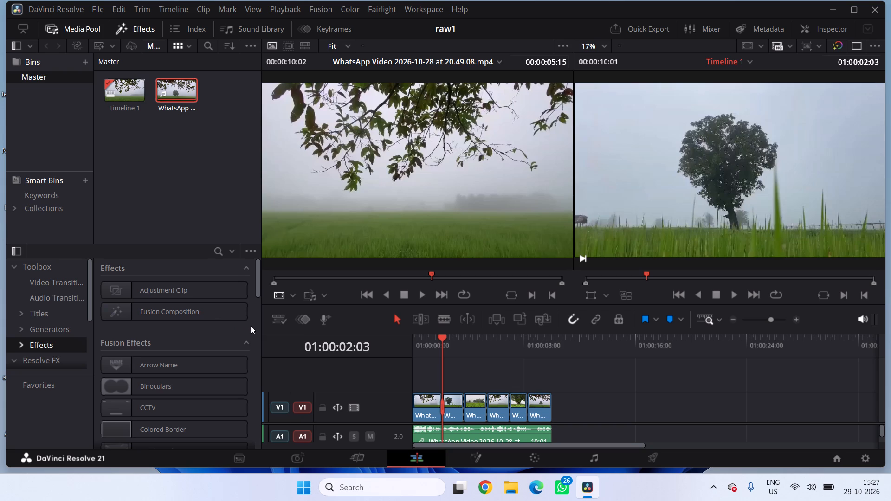
left_click(141, 386)
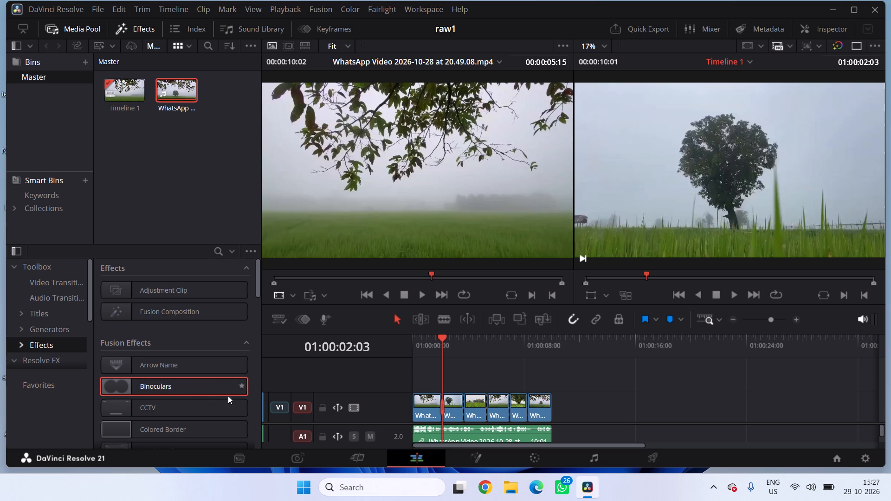
left_click(148, 410)
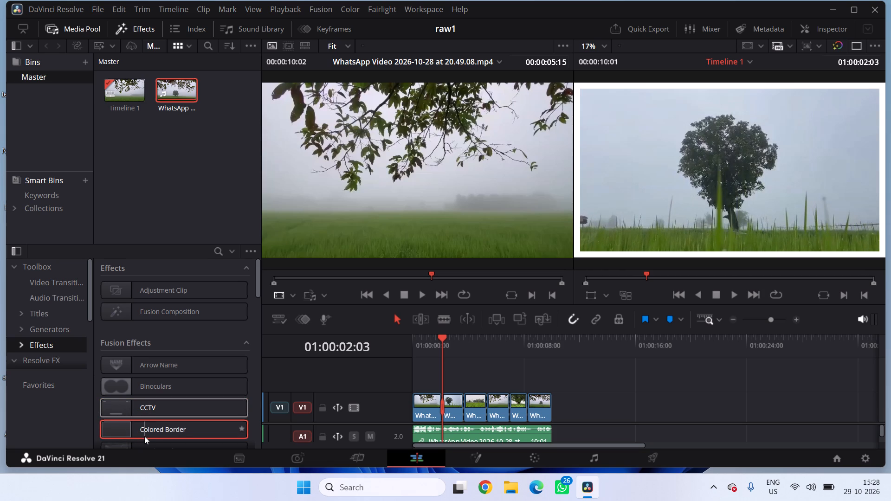
scroll(149, 436, "down", 1)
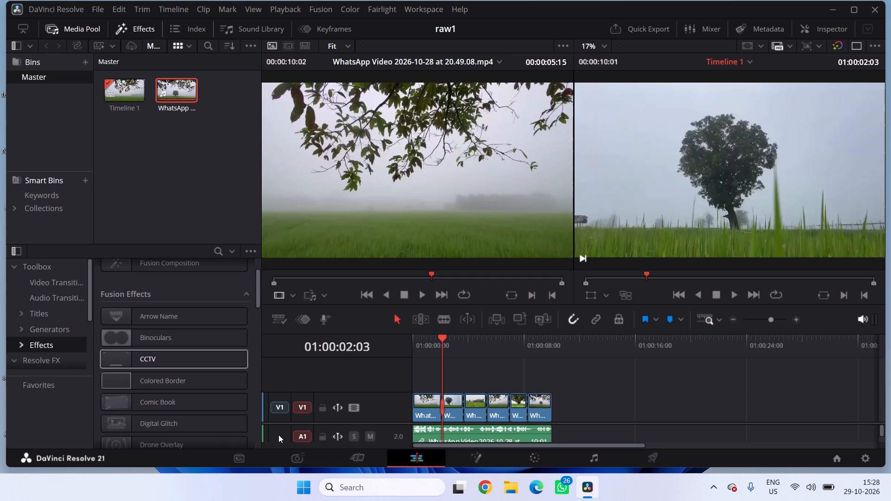
scroll(278, 435, "down", 2)
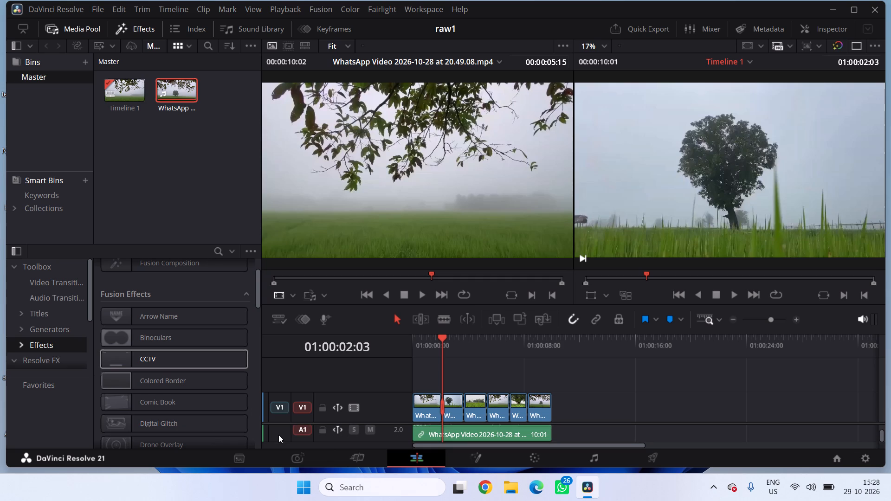
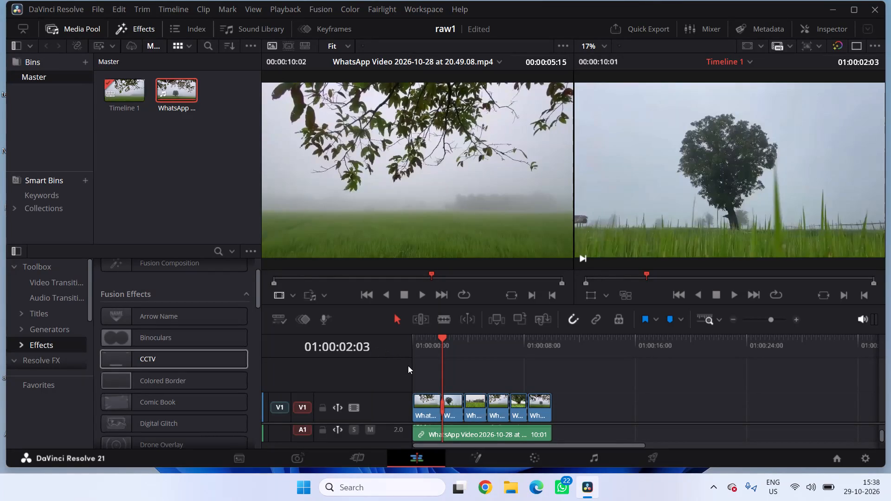
Play the split timeline from its start at 01:00:00:00 to review the segments.
right_click(437, 367)
scroll(437, 367, "right", 1)
left_click_drag(442, 335, 392, 337)
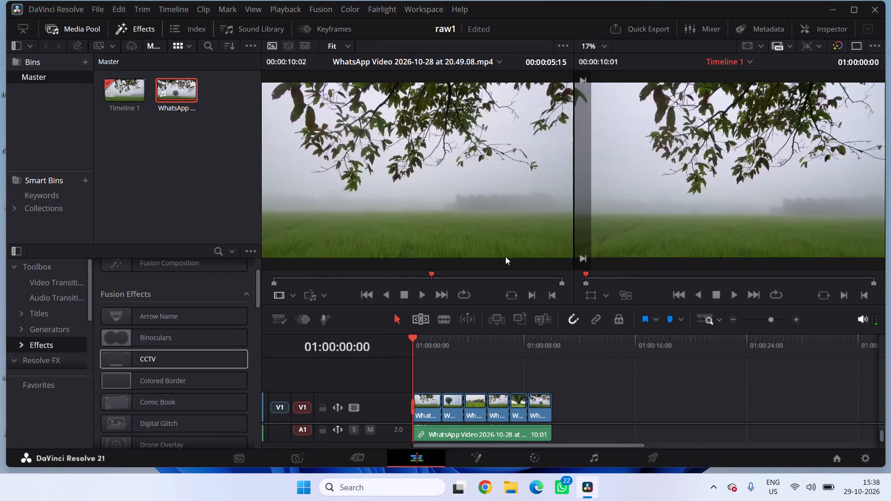
left_click(731, 298)
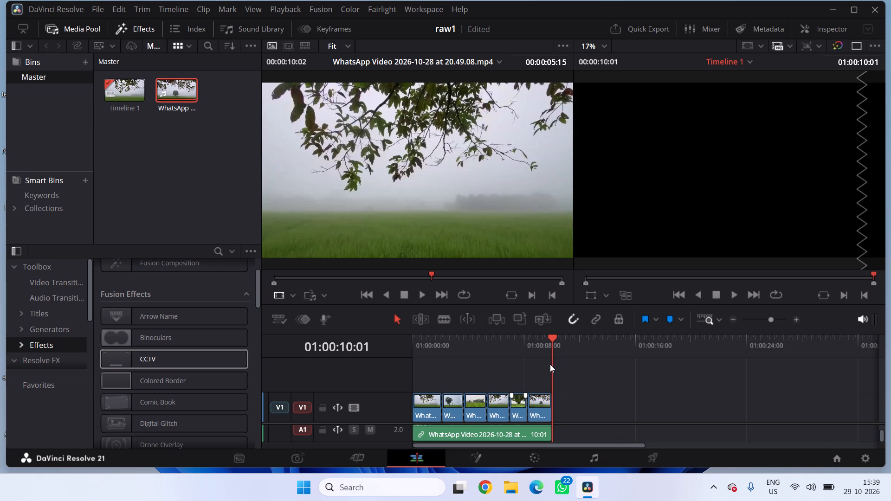
Select the cut between the first two V1 segments and examine the Fusion Effects from Binoculars down to Hologram Glitch.
left_click(442, 408)
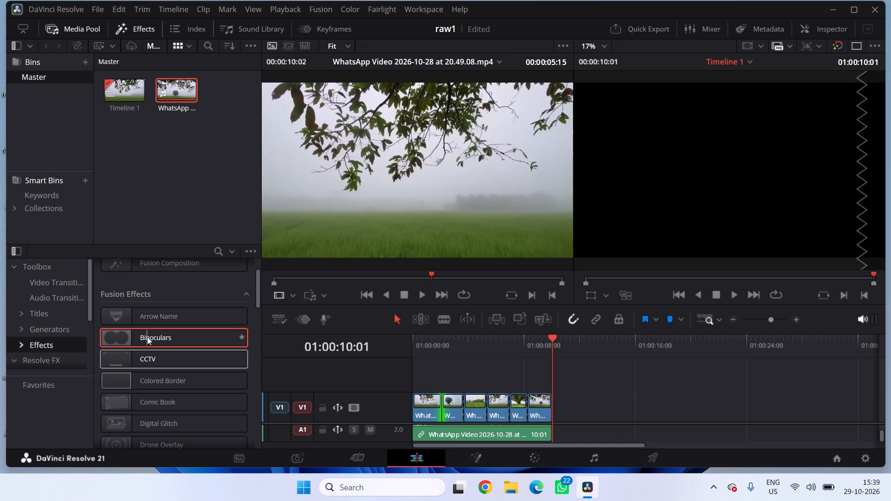
left_click_drag(102, 338, 95, 339)
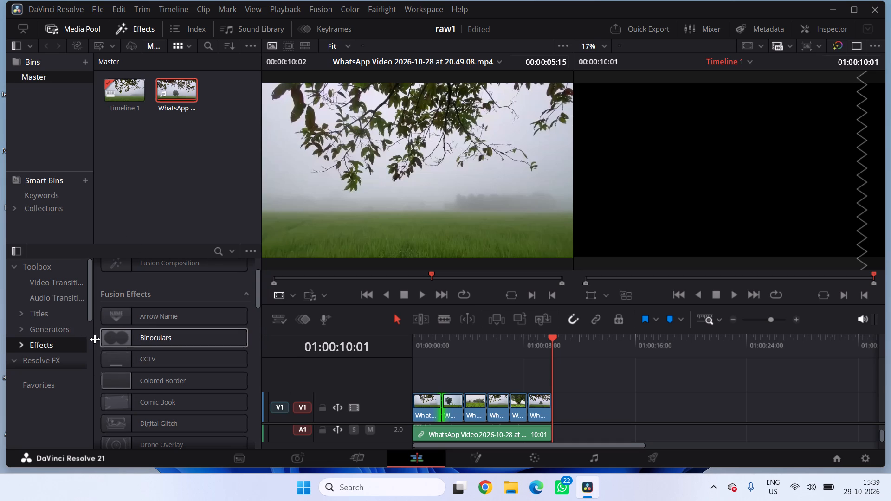
left_click(193, 340)
scroll(166, 423, "down", 1)
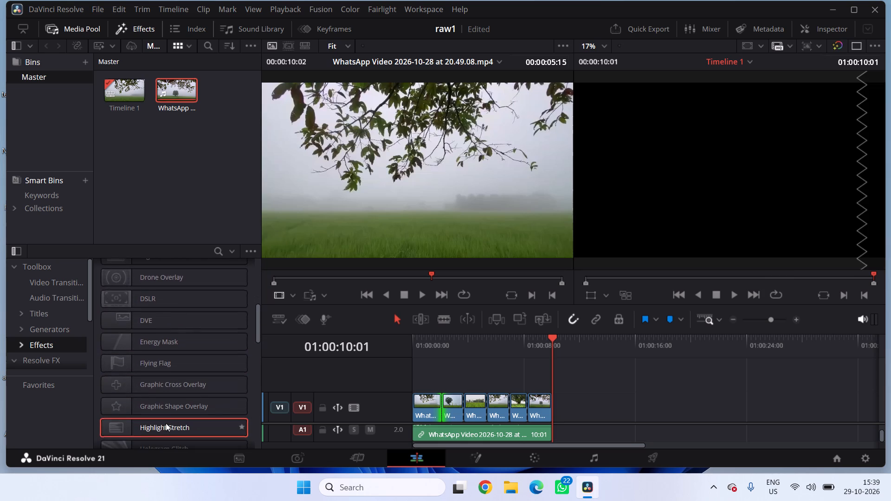
scroll(166, 423, "down", 1)
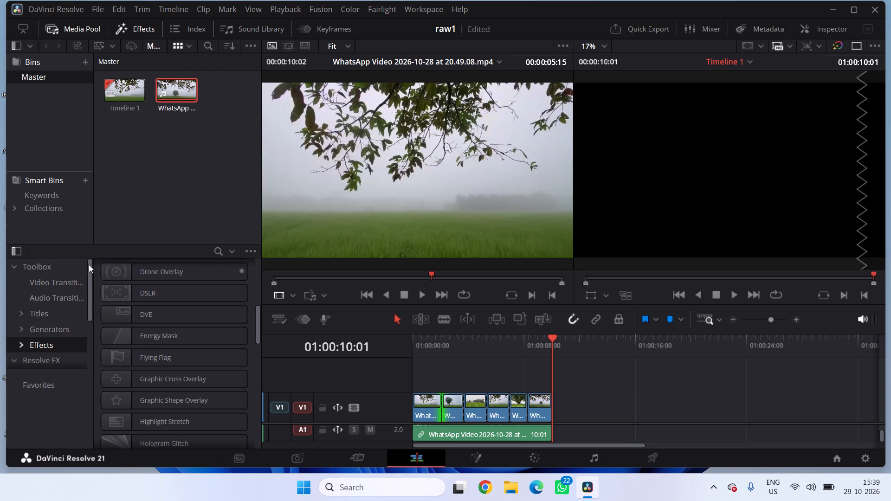
left_click(108, 269)
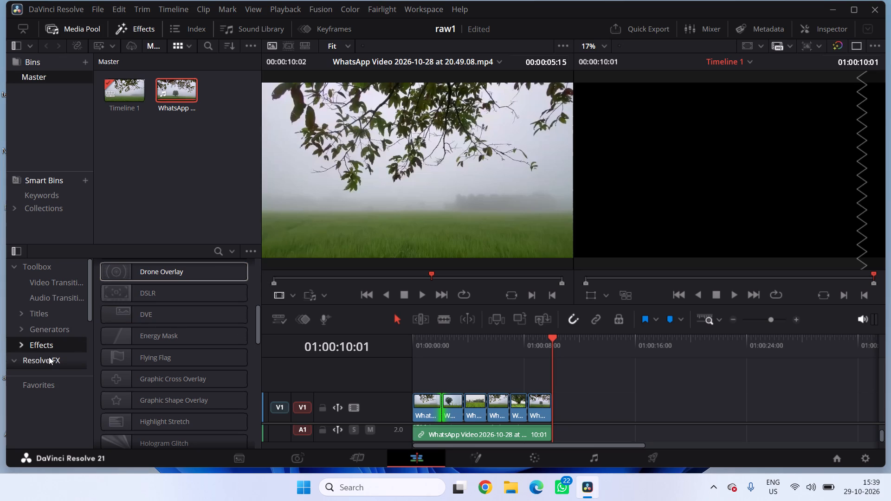
Browse the video transitions, examining the Iris, Motion, Shape, Wipe and Fusion Transitions groups for one to use between the segments.
left_click(55, 284)
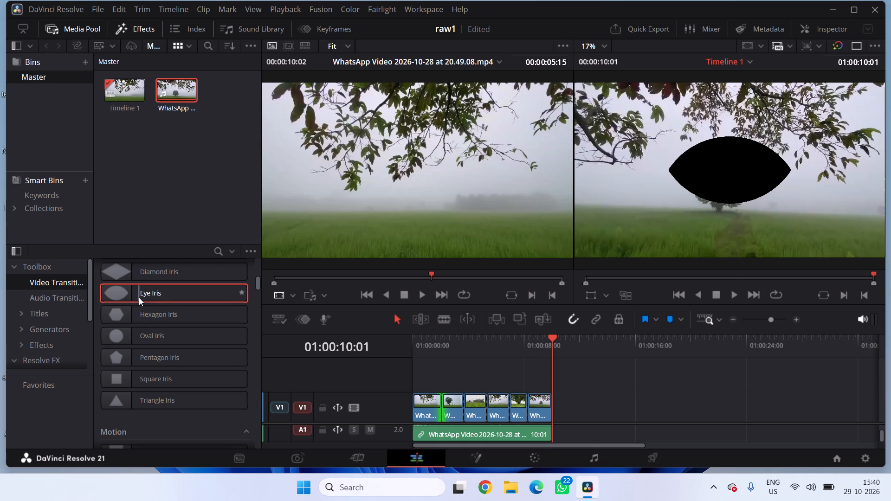
scroll(139, 297, "down", 2)
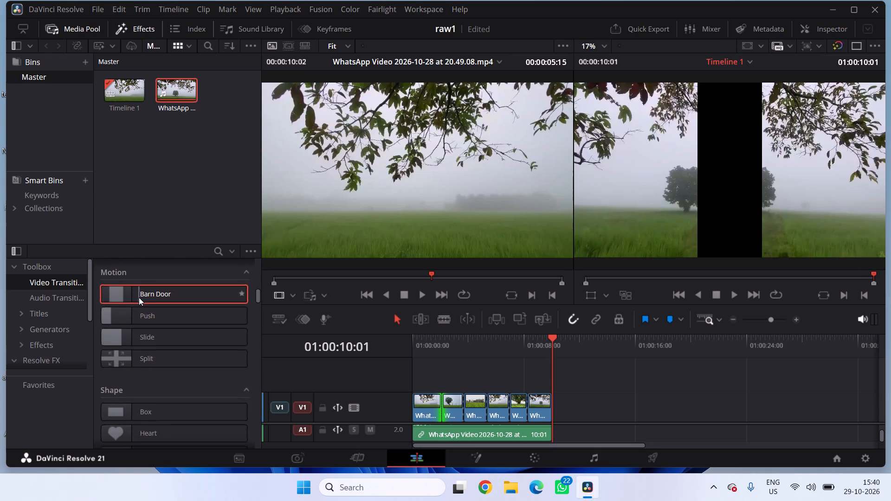
scroll(139, 297, "down", 1)
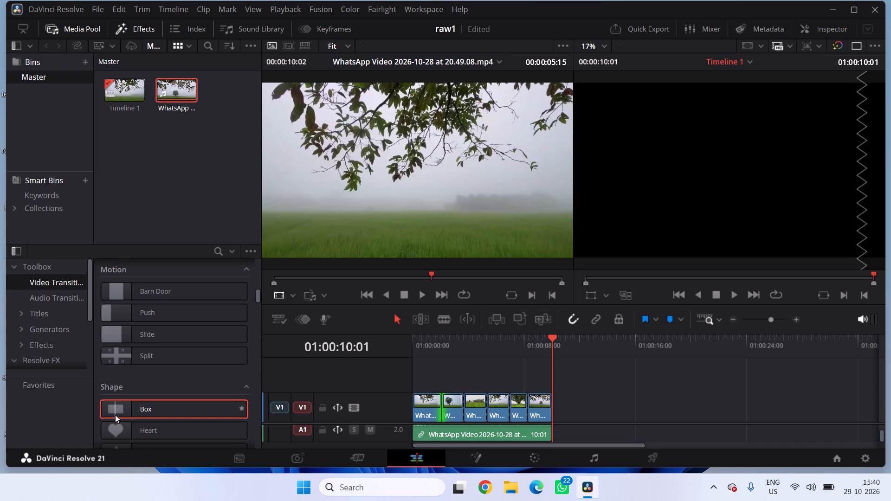
scroll(115, 415, "down", 1)
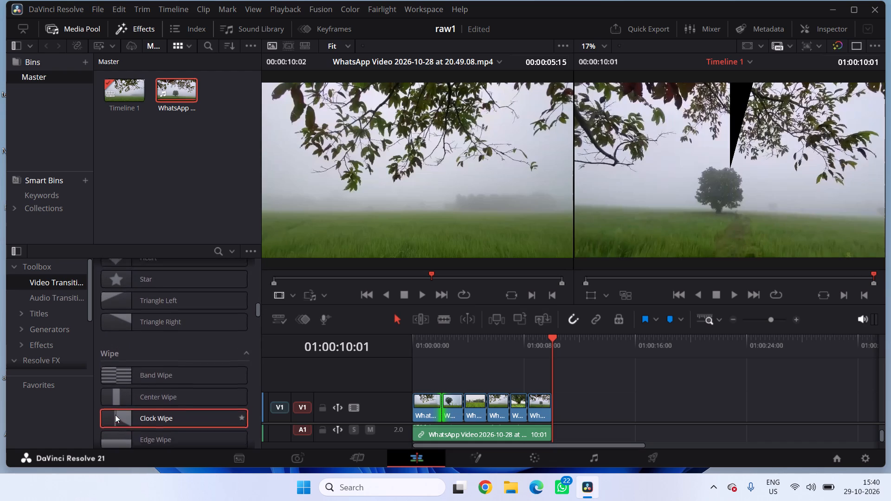
scroll(115, 415, "down", 1)
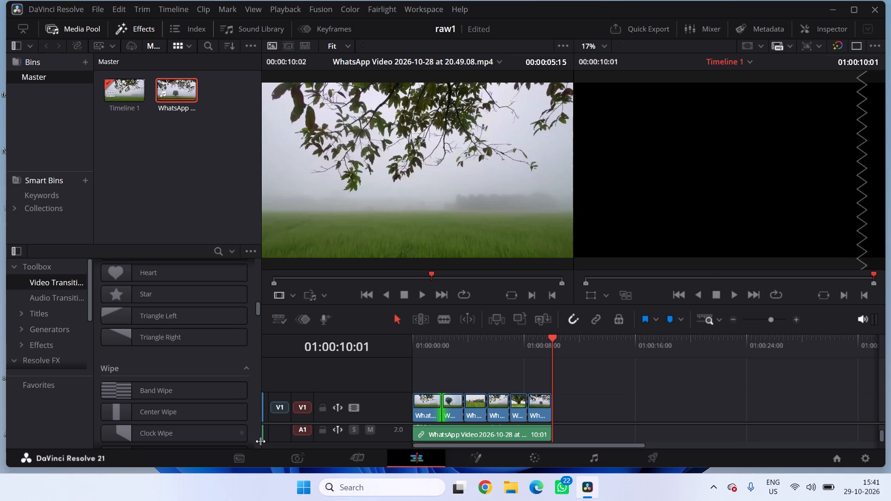
scroll(262, 441, "down", 2)
scroll(220, 423, "down", 1)
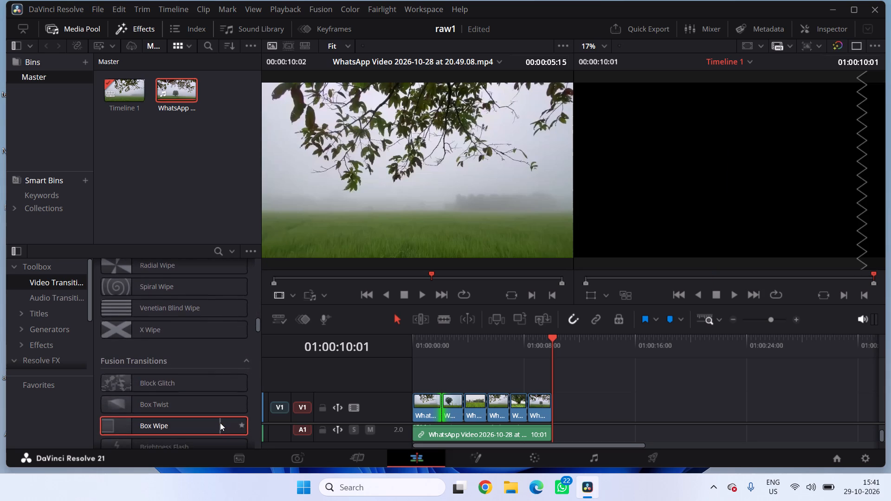
scroll(220, 423, "down", 1)
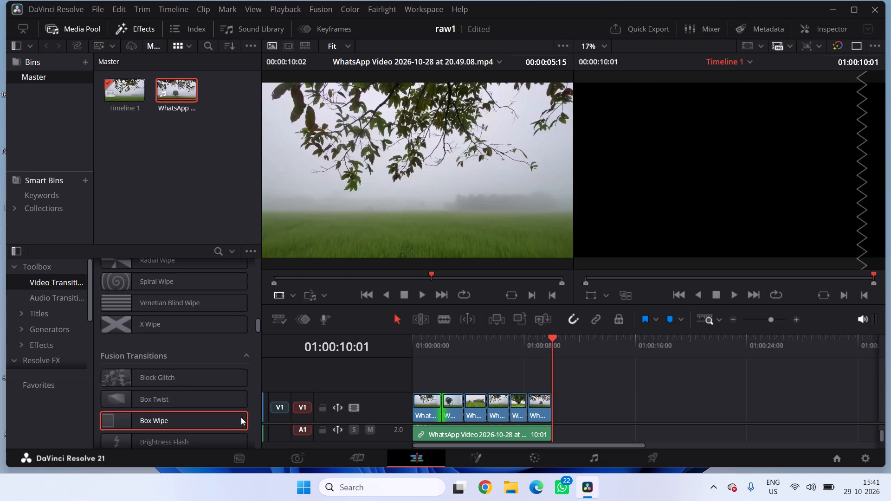
scroll(197, 450, "down", 2)
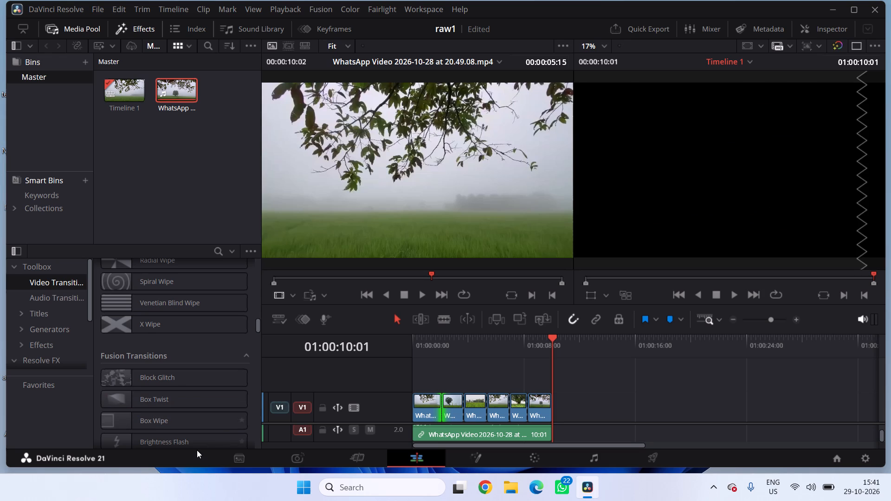
scroll(197, 450, "down", 1)
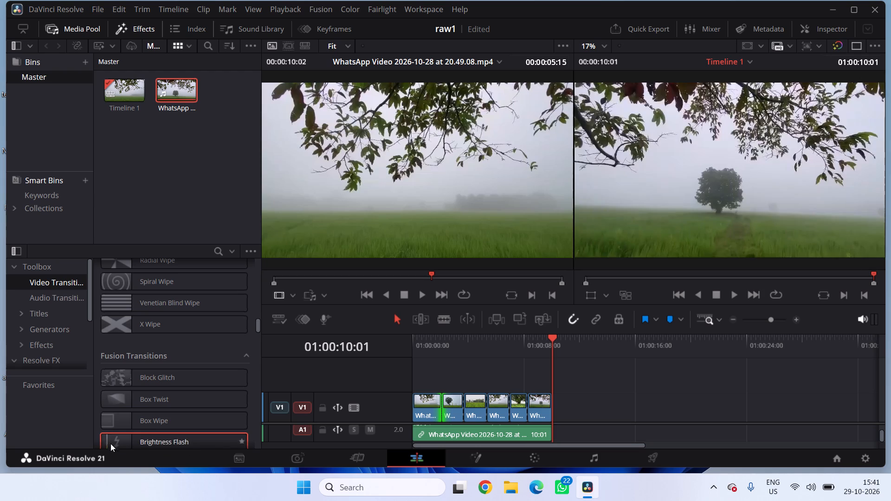
scroll(202, 451, "down", 1)
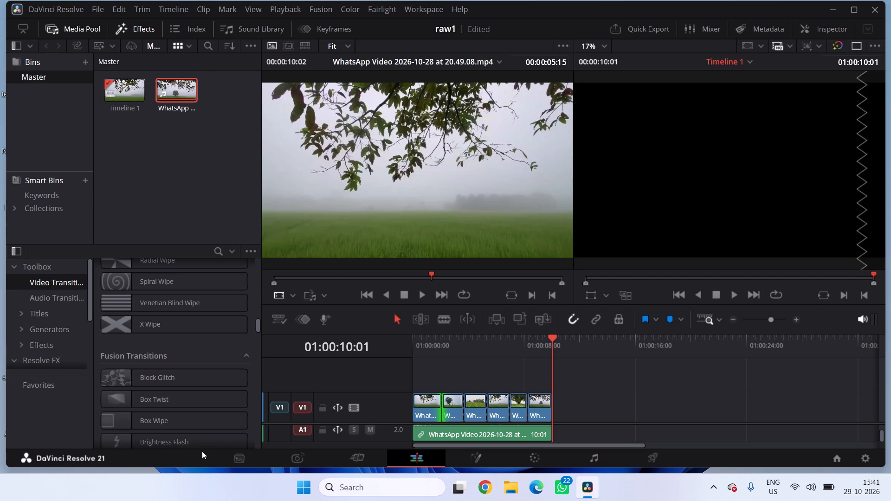
scroll(202, 451, "down", 1)
scroll(207, 392, "down", 1)
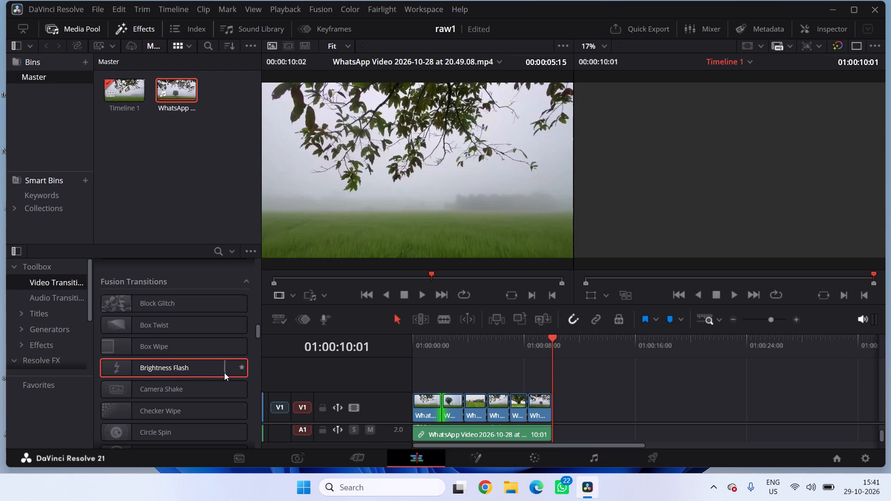
Add the Brightness Flash transition at the cut between the first and second V1 segments.
left_click(204, 370)
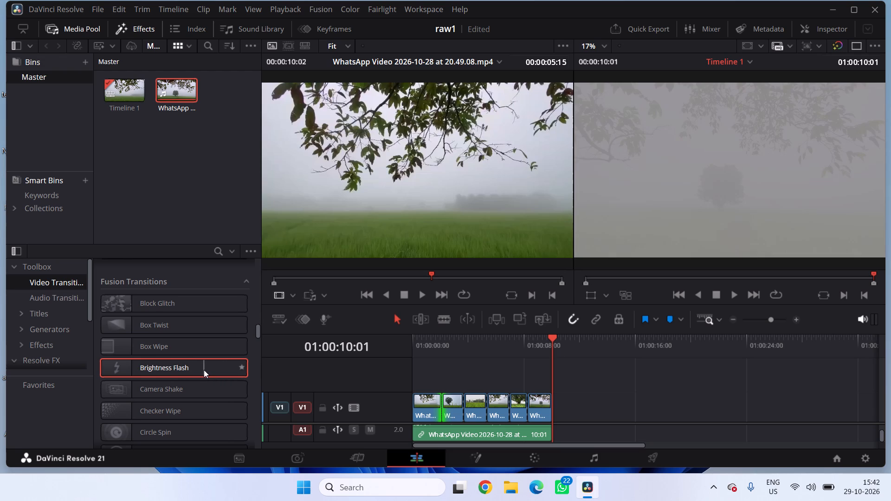
left_click_drag(204, 370, 225, 373)
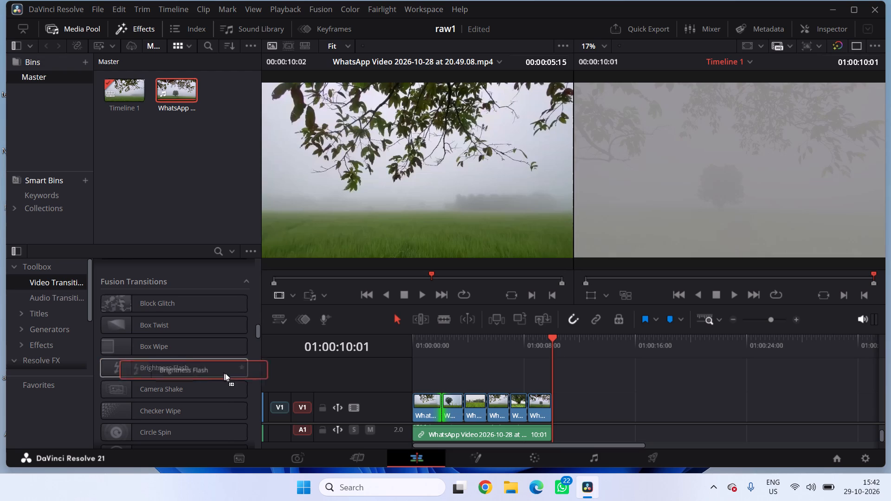
left_click_drag(225, 373, 455, 400)
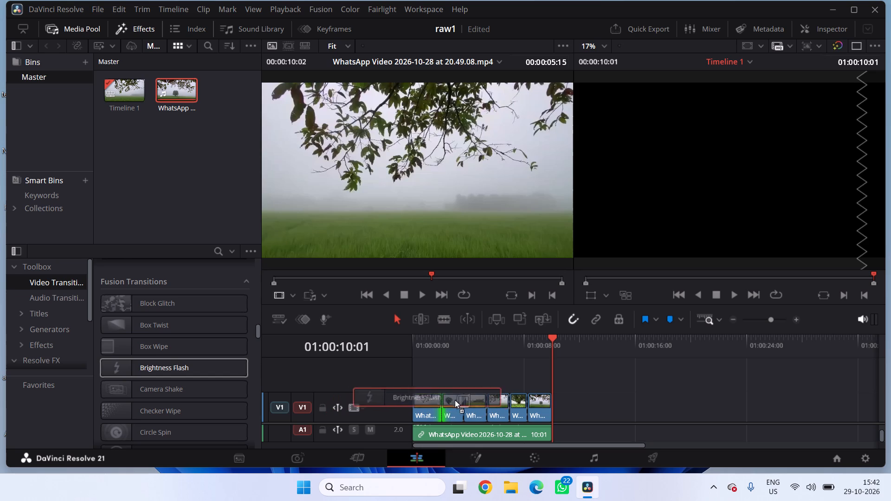
left_click_drag(455, 400, 444, 398)
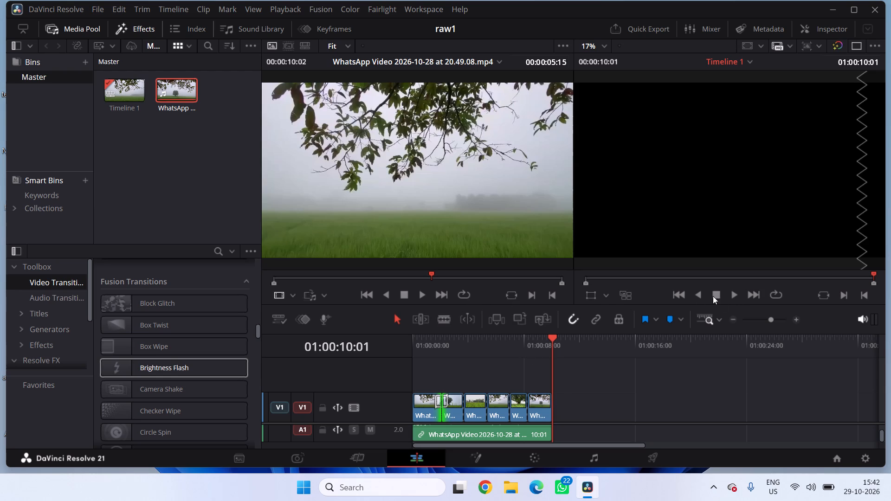
Try to play back the timeline to check the Brightness Flash transition, and select the transition at the first cut.
left_click(735, 293)
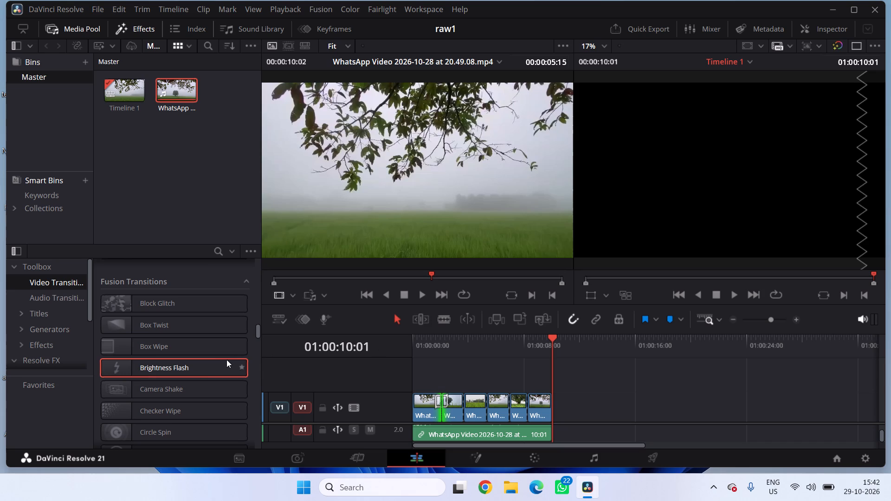
left_click(196, 366)
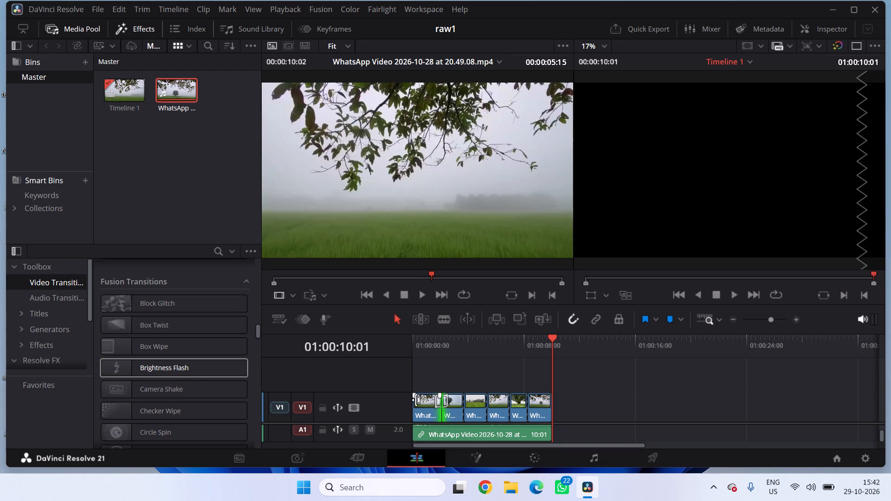
left_click(441, 405)
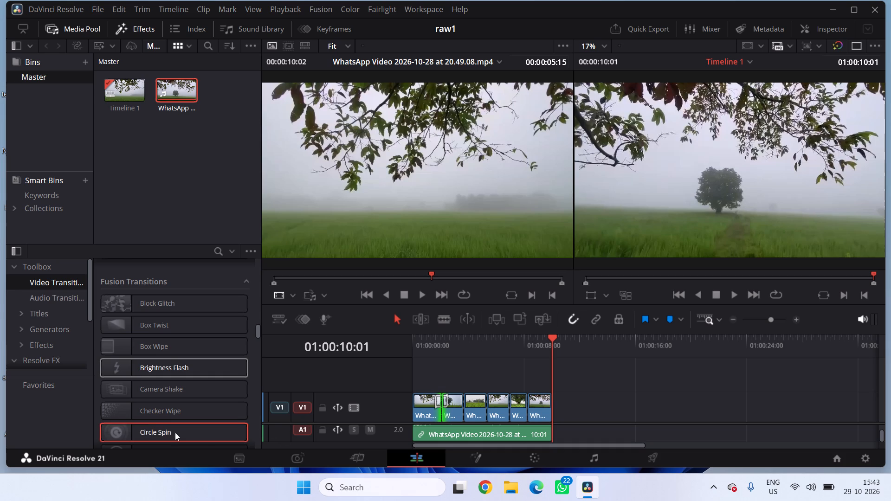
Browse the Fusion Transitions below Brightness Flash, examining Circle Spin, Crash Zoom and their neighbours.
scroll(113, 422, "down", 2)
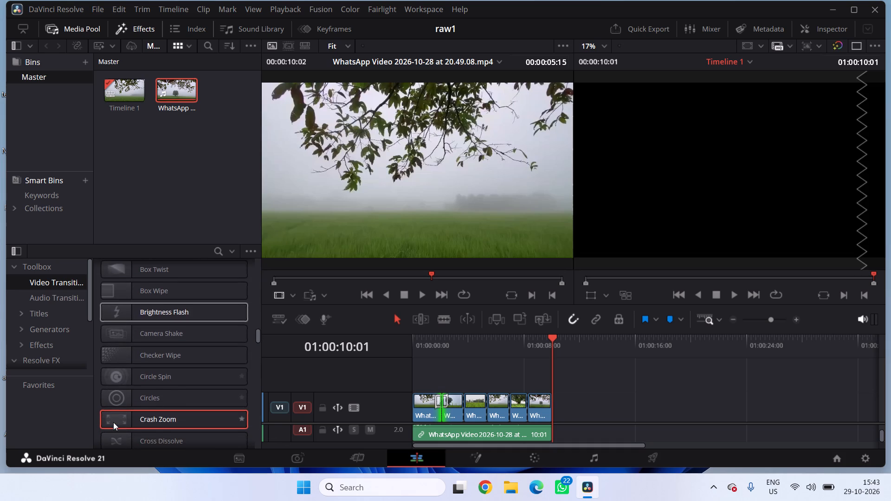
scroll(113, 422, "down", 1)
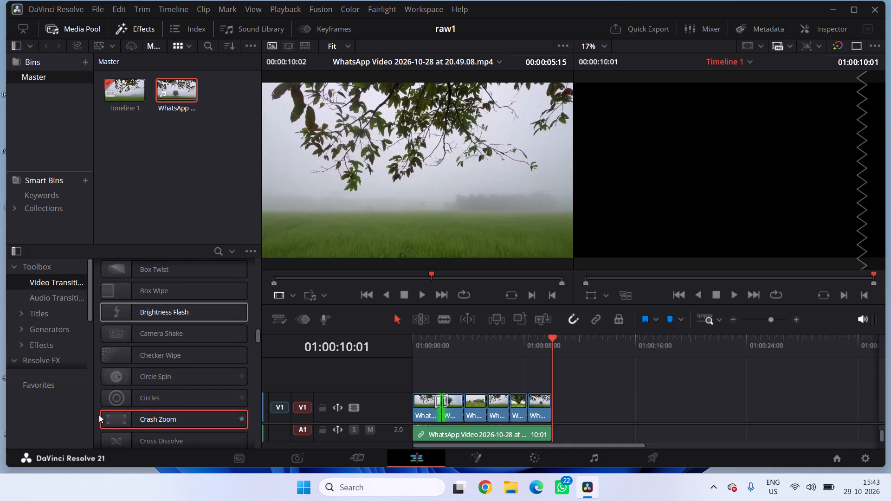
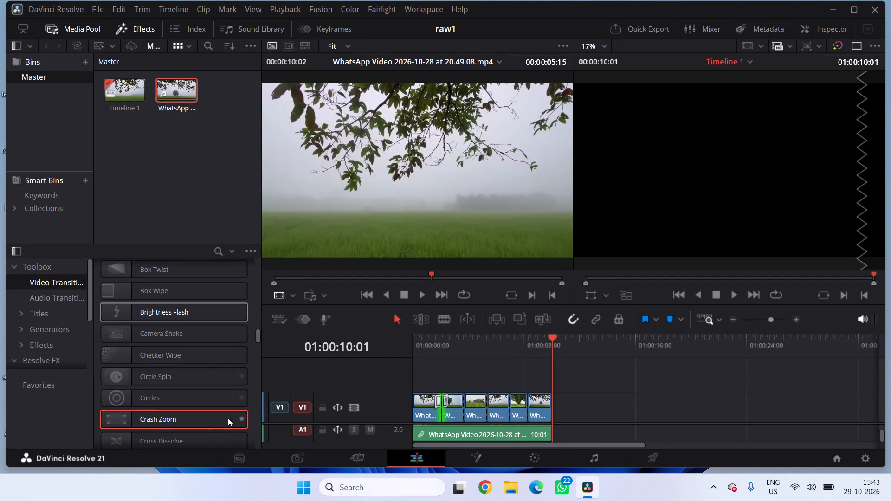
Add the Elastic Rubber transition at the cut between the second and third V1 segments.
scroll(203, 435, "down", 3)
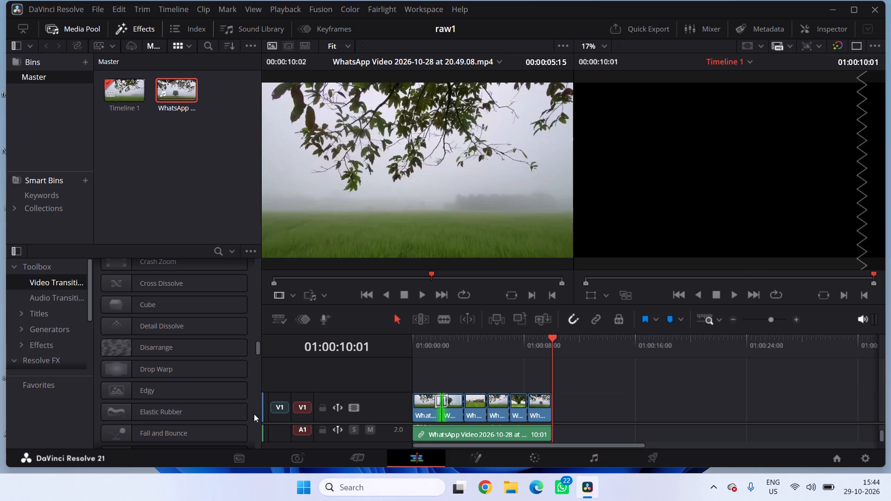
left_click_drag(193, 407, 238, 409)
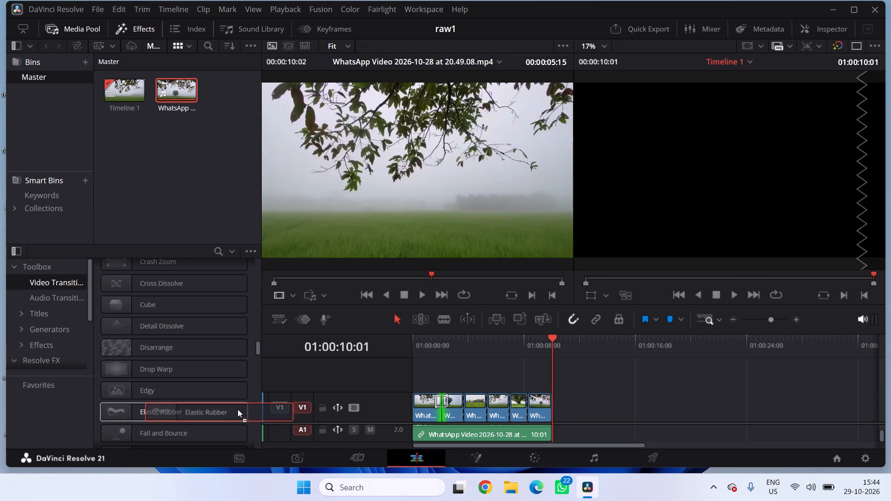
left_click_drag(238, 409, 476, 405)
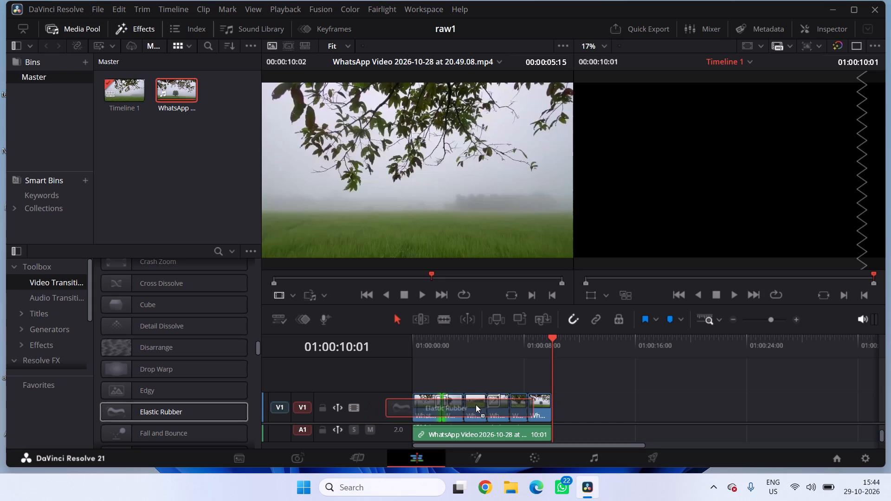
left_click_drag(476, 405, 466, 406)
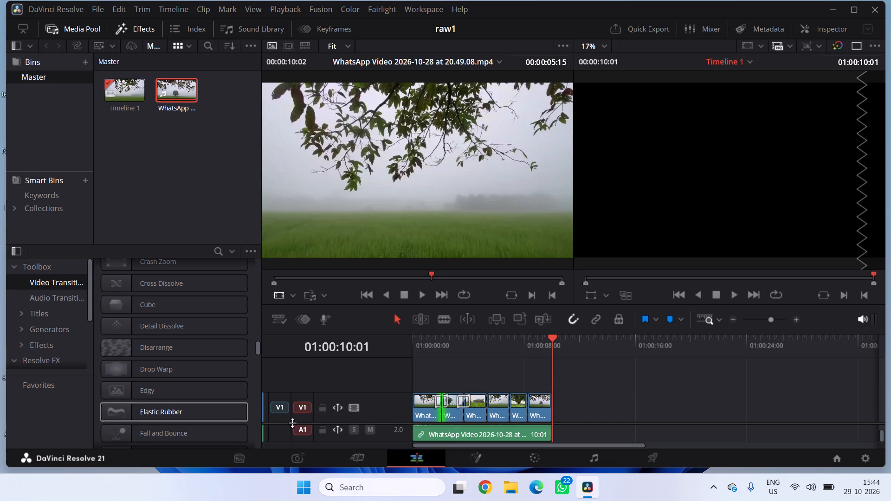
Select the cut between the third and fourth V1 segments and preview the Flip 3D transition.
scroll(212, 417, "down", 1)
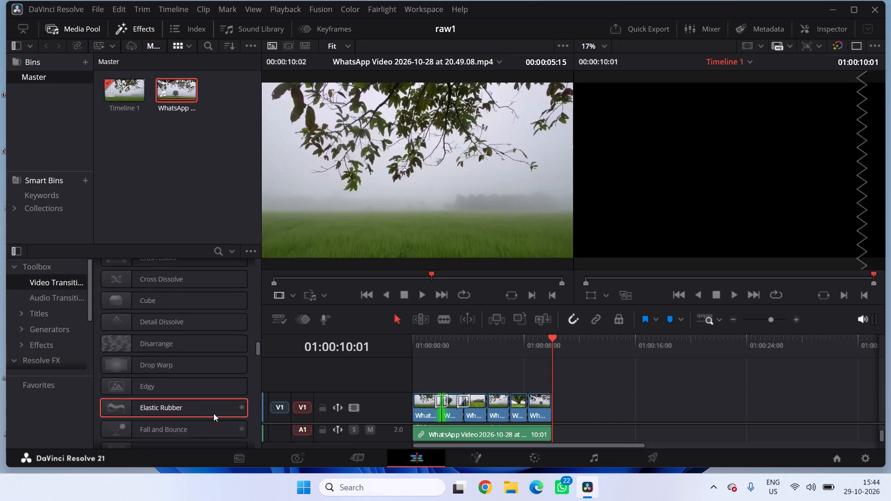
scroll(213, 413, "down", 1)
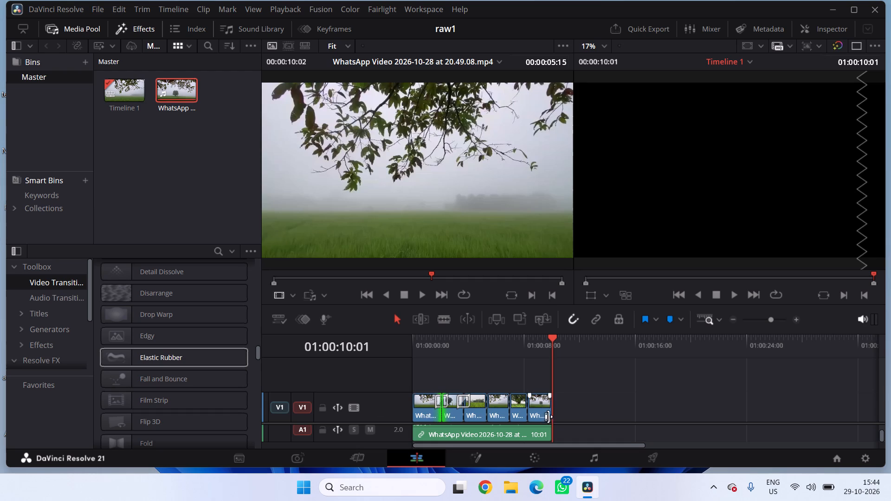
left_click(488, 405)
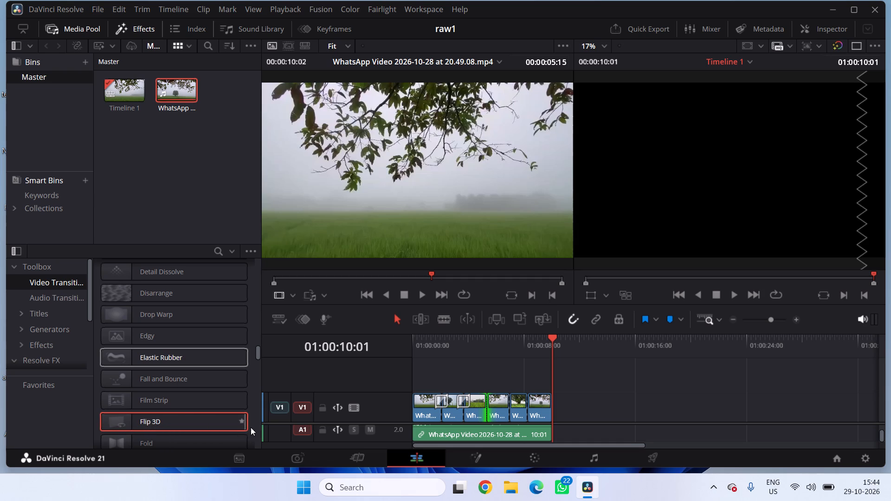
left_click(119, 424)
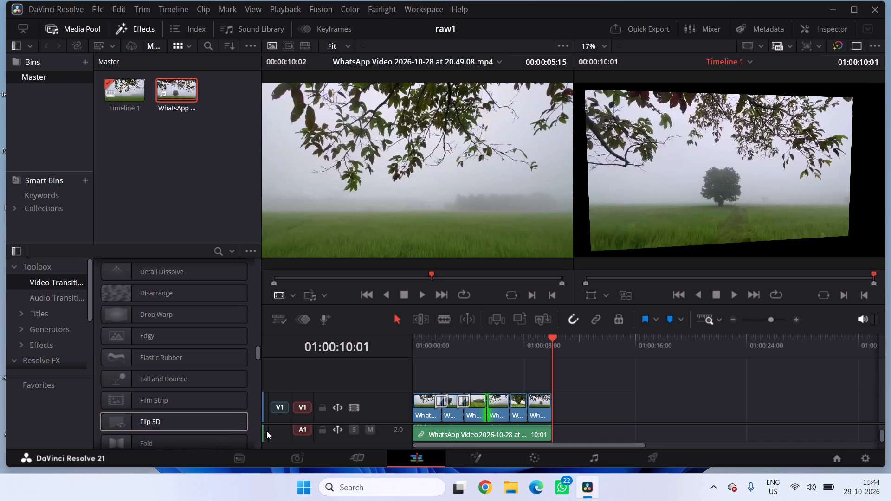
Browse the Fusion Transitions below Flip 3D, examining the Inverse Flash, Logo Wipe, Mosaic, Pan and Zoom transitions, down to Resolve FX Stylize.
scroll(179, 421, "down", 1)
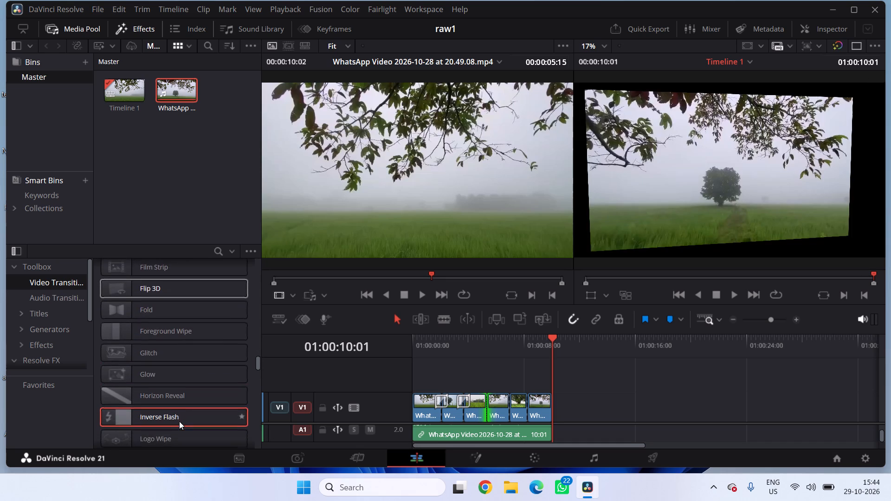
scroll(179, 421, "down", 1)
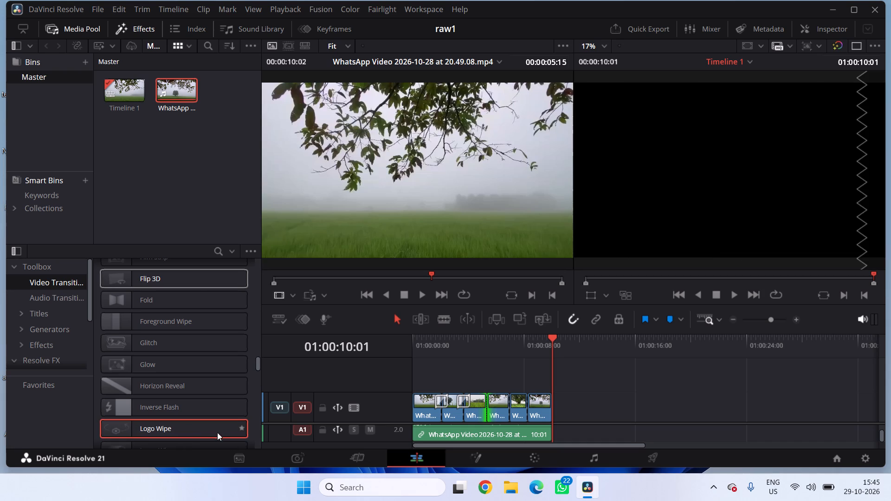
scroll(155, 431, "down", 1)
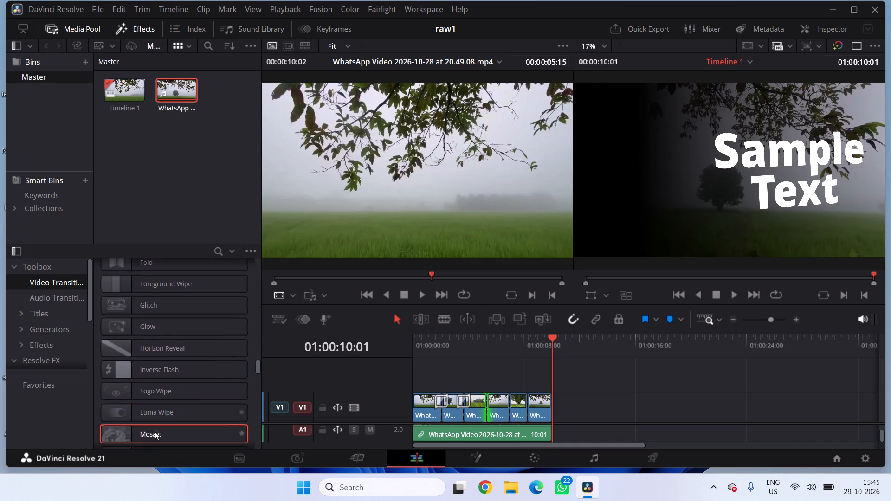
scroll(155, 431, "down", 1)
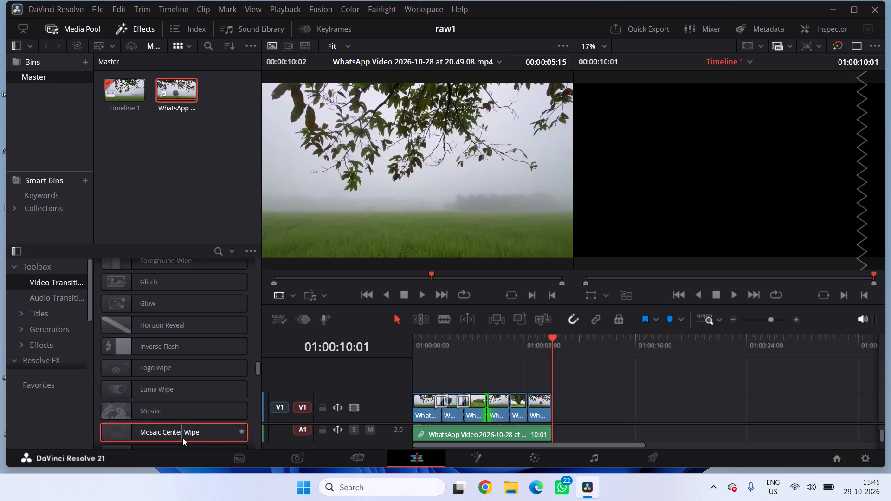
scroll(182, 438, "down", 1)
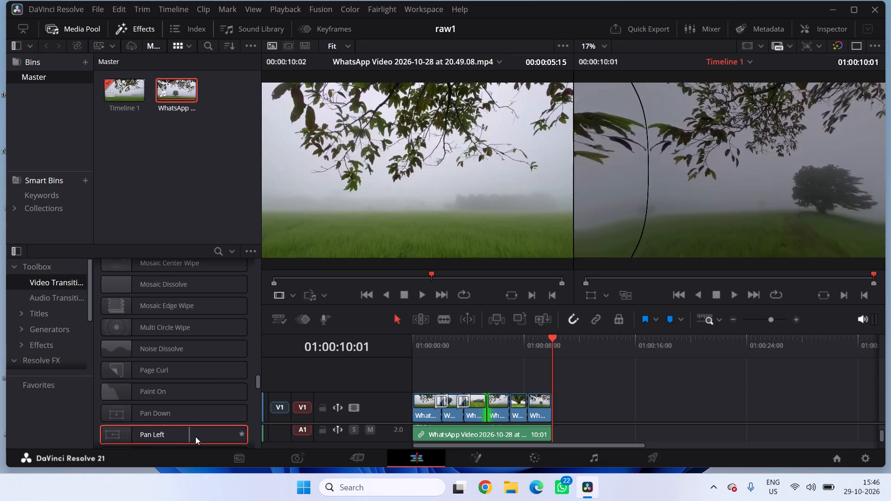
scroll(218, 441, "down", 2)
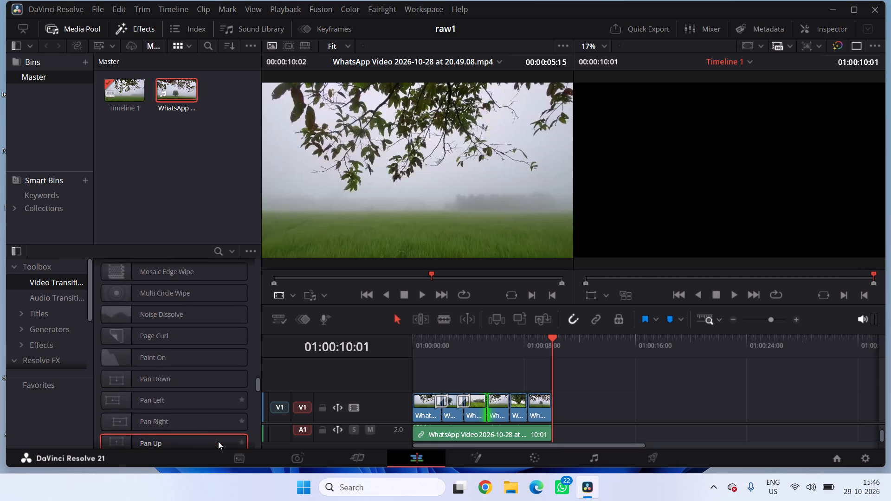
scroll(218, 441, "down", 14)
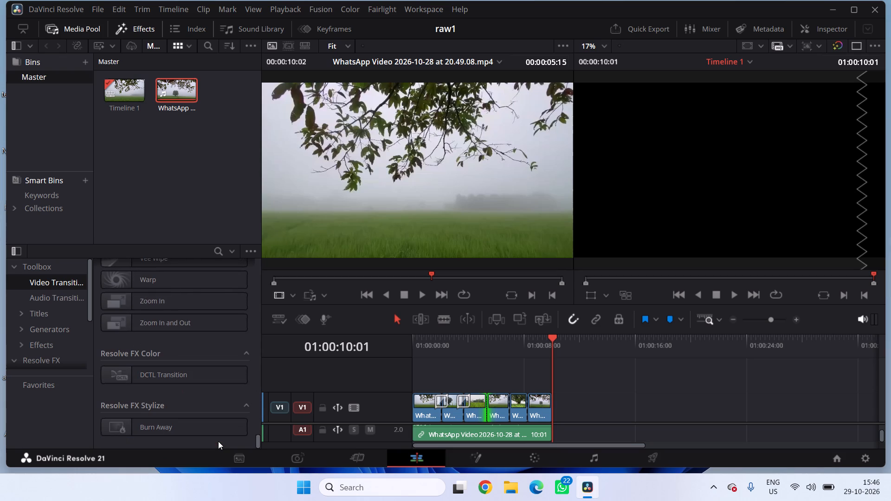
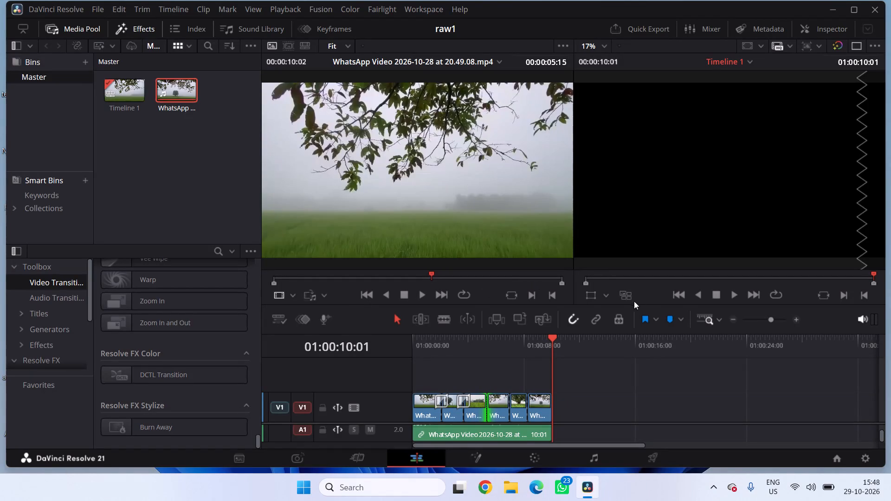
Play back and scrub Timeline 1 from its start, reviewing the transition between the first and second V1 segments.
left_click(405, 289)
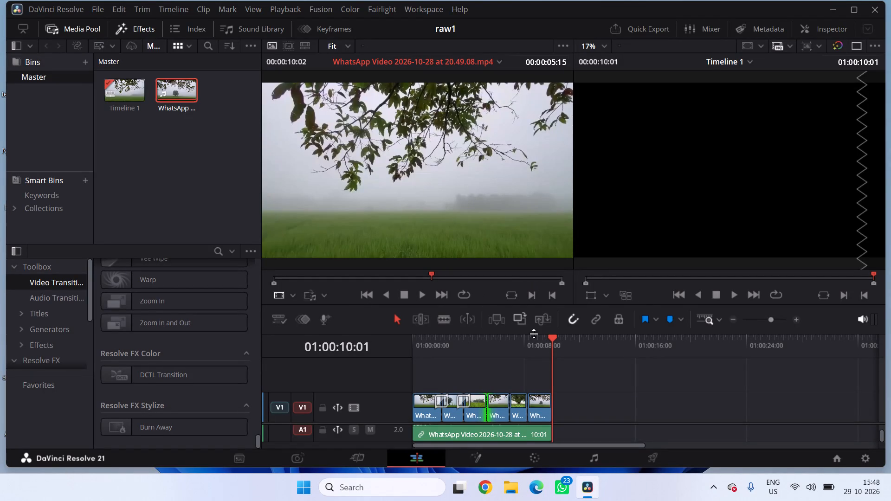
left_click_drag(554, 338, 448, 334)
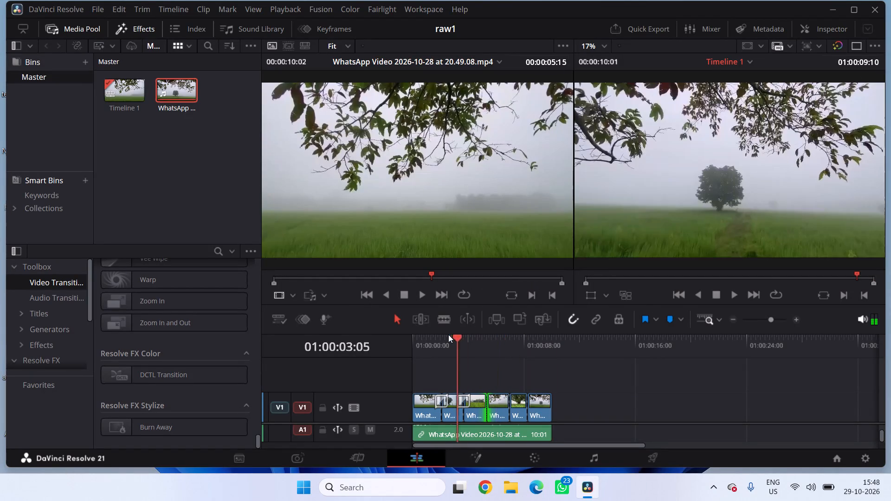
left_click_drag(448, 334, 394, 338)
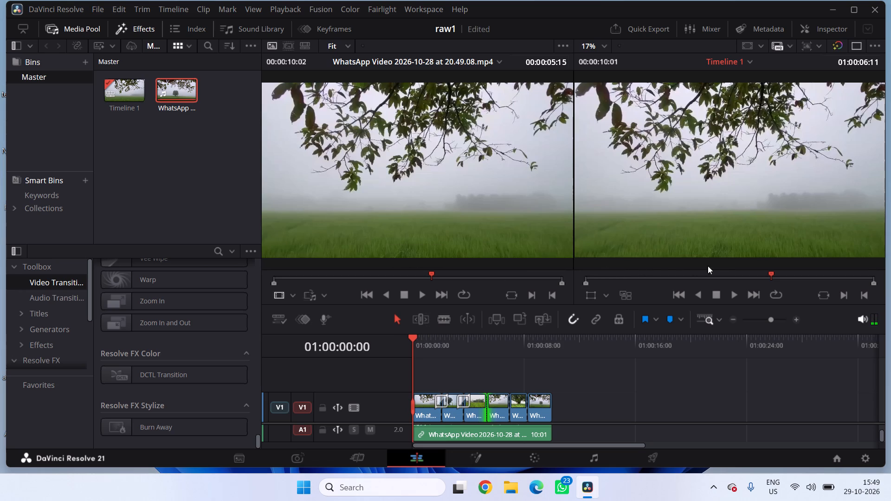
left_click(735, 294)
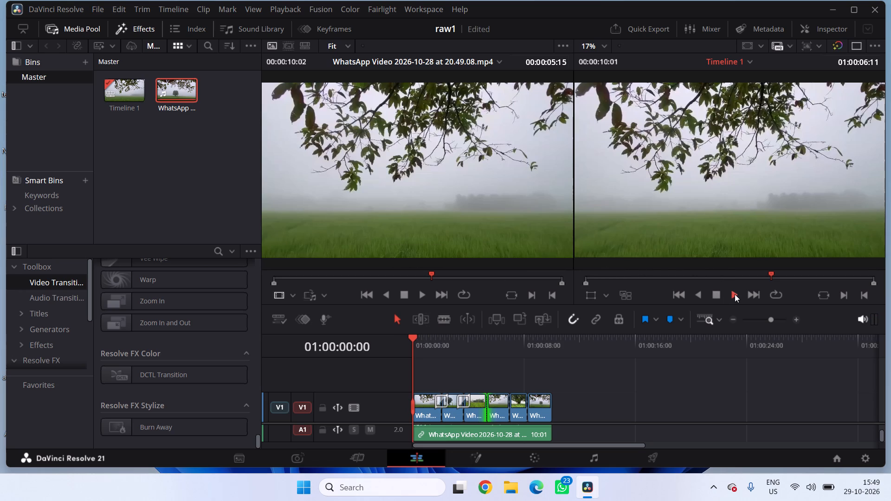
left_click(735, 294)
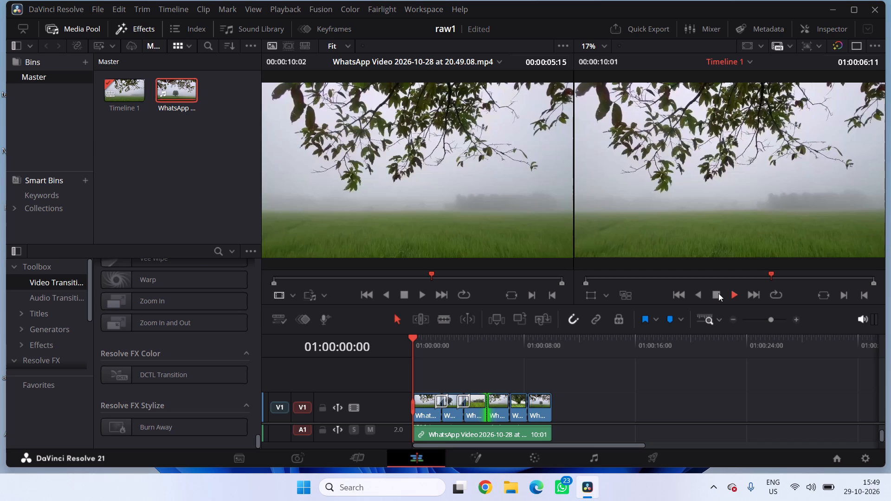
left_click(718, 293)
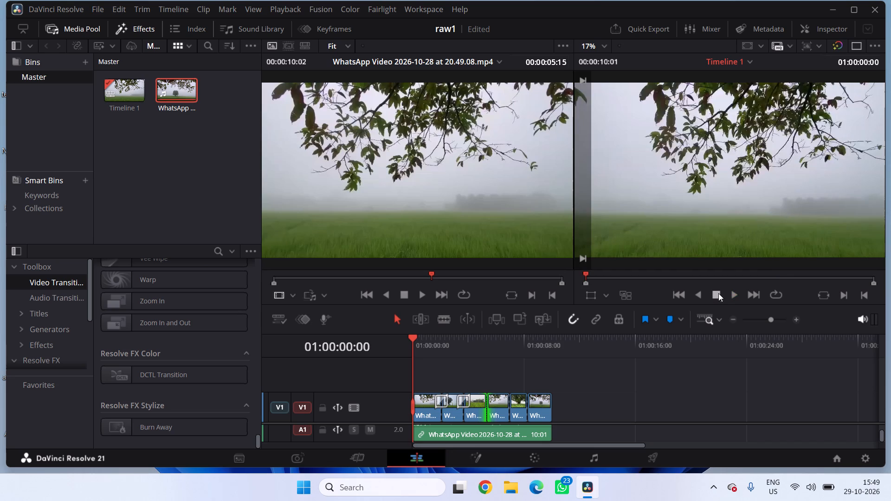
left_click(718, 293)
left_click_drag(588, 220, 577, 221)
left_click_drag(577, 221, 497, 337)
left_click_drag(411, 338, 423, 340)
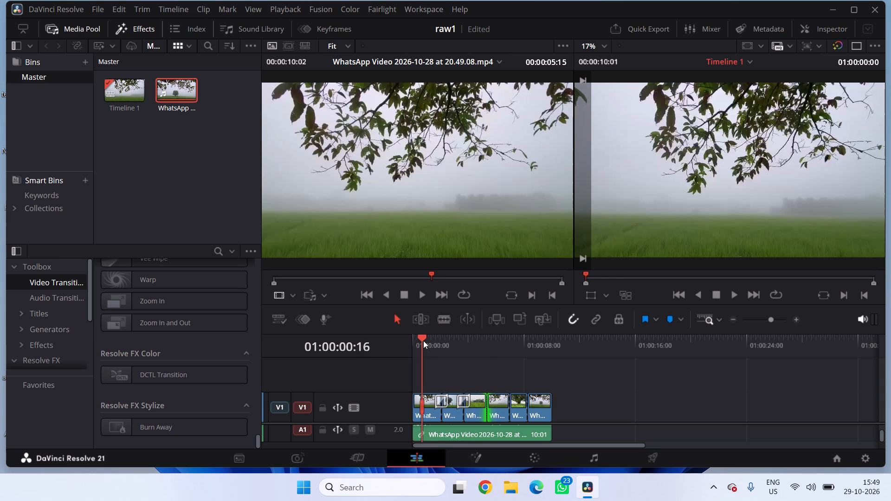
left_click_drag(423, 340, 460, 346)
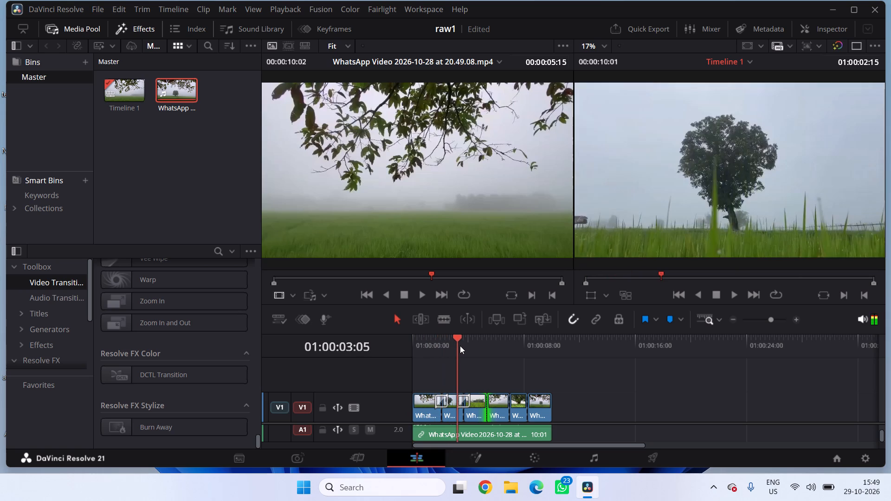
left_click_drag(460, 346, 460, 346)
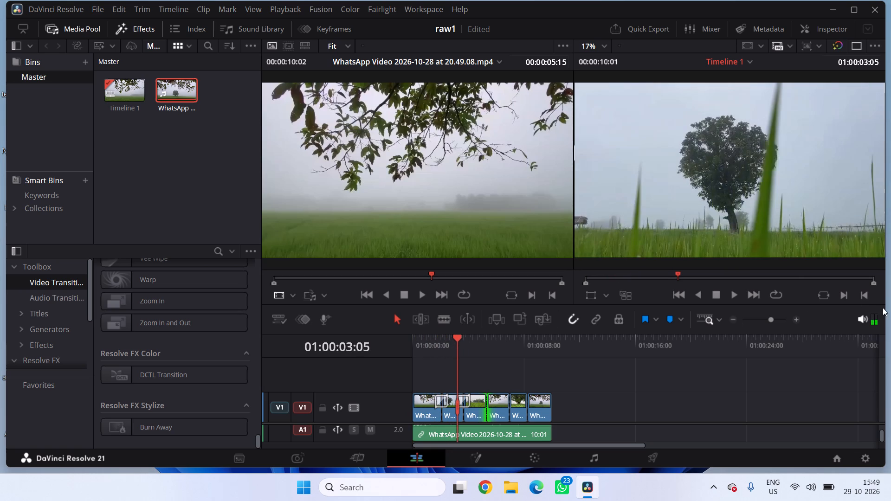
Mute the timeline's audio monitoring.
left_click(863, 319)
Scrub Timeline 1 from the start to about 01:00:07:00 to review the first four V1 segments.
left_click_drag(456, 338, 416, 343)
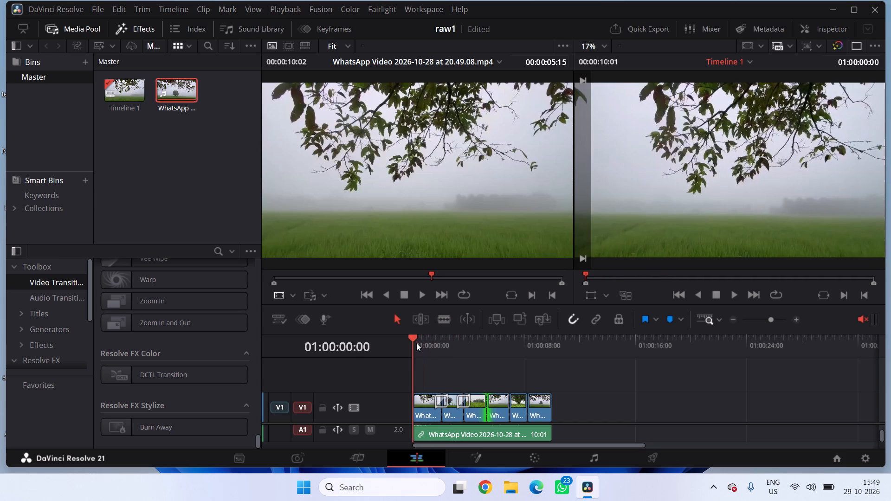
left_click_drag(416, 343, 437, 349)
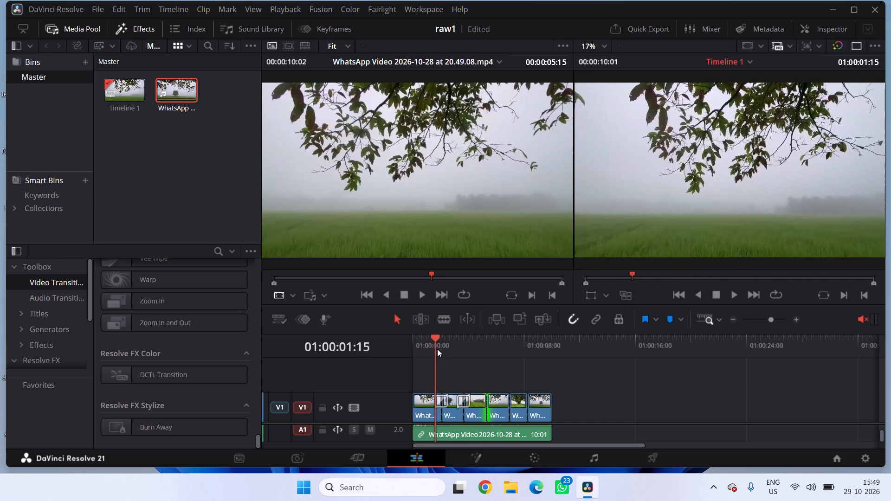
left_click_drag(437, 349, 462, 356)
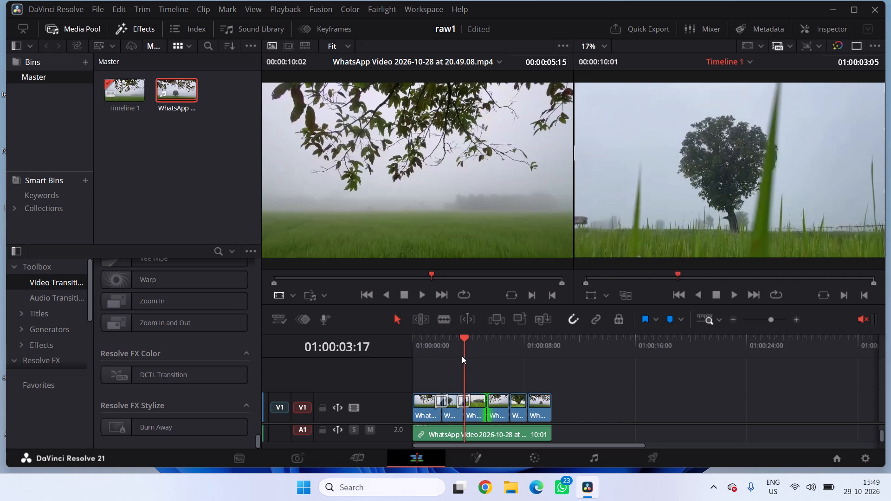
left_click_drag(462, 356, 488, 360)
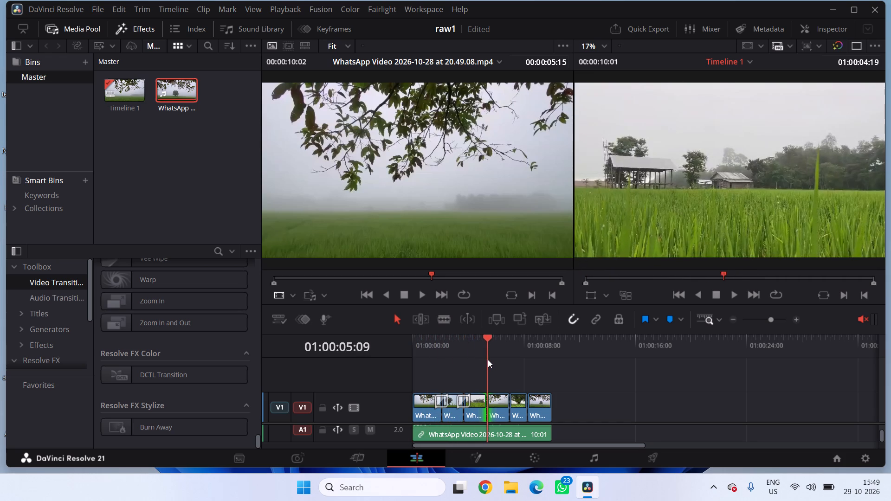
left_click_drag(488, 360, 510, 361)
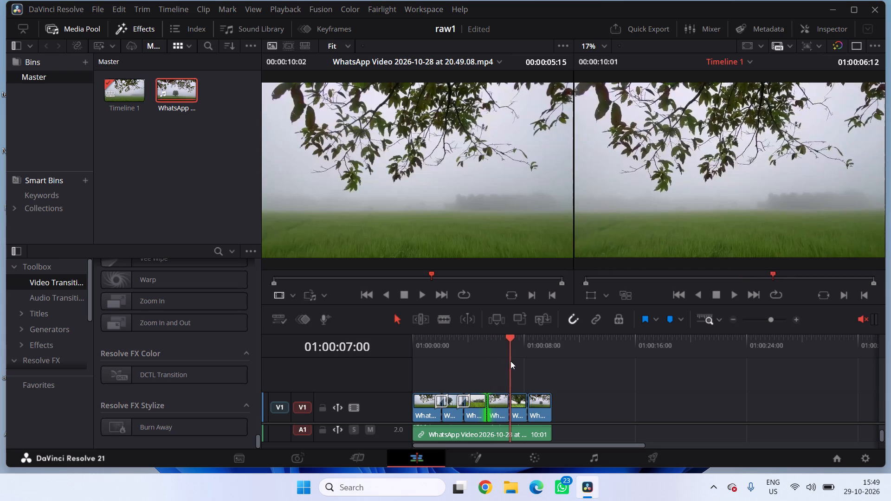
Return to the timeline start and scrub slowly across the first two cuts to examine their transitions, continuing through the remaining segments.
left_click_drag(510, 361, 411, 355)
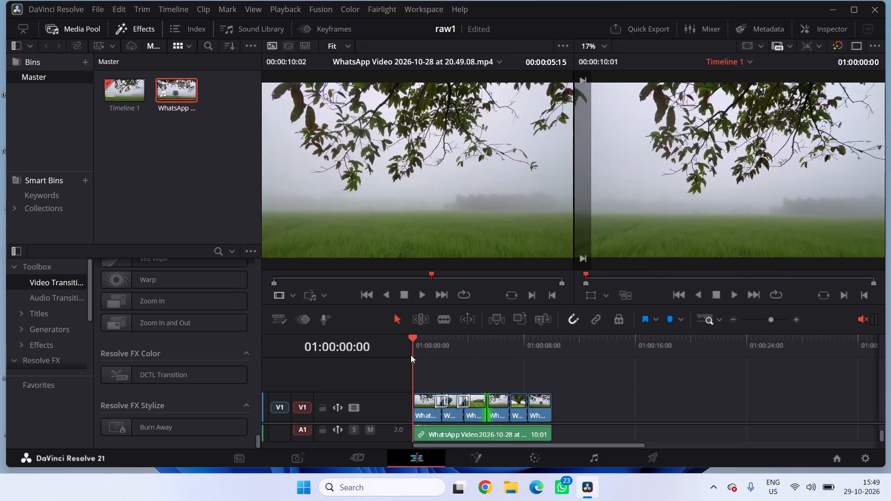
left_click_drag(411, 355, 440, 360)
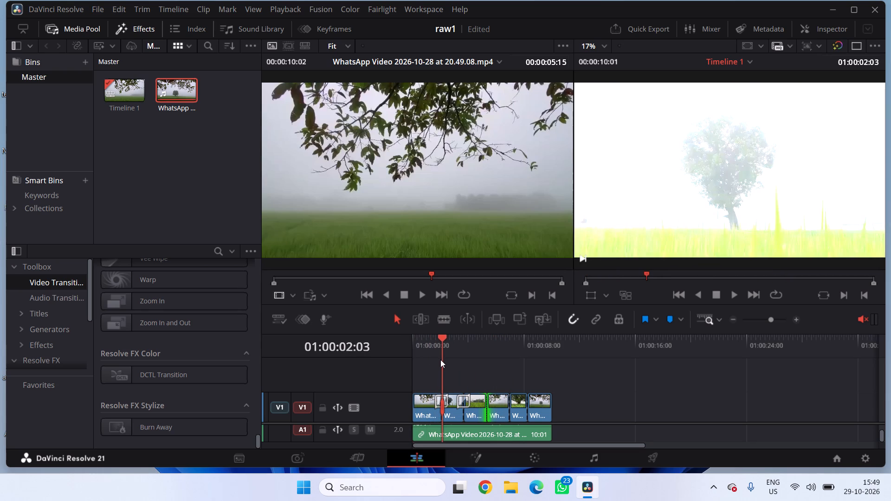
left_click_drag(440, 360, 446, 360)
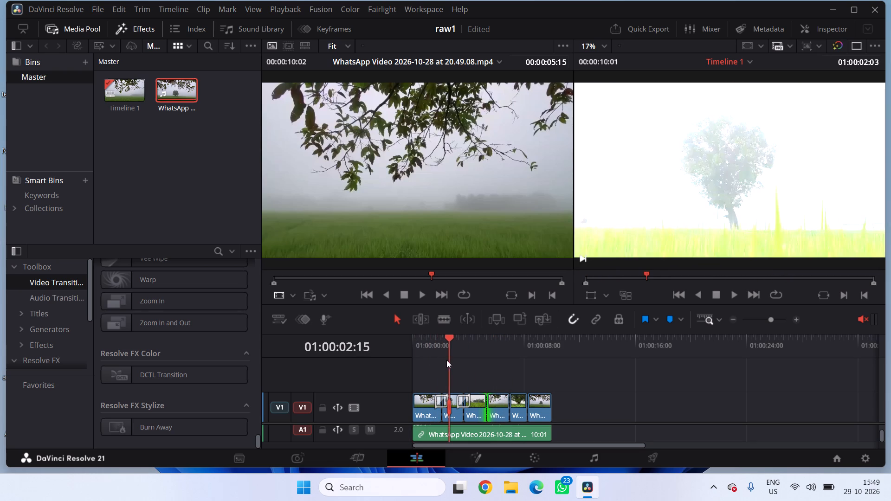
left_click_drag(446, 360, 453, 362)
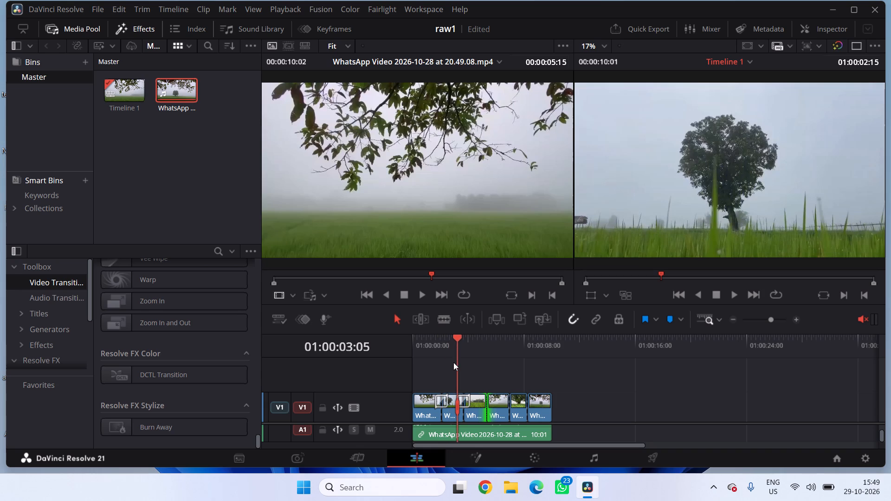
left_click_drag(453, 362, 466, 363)
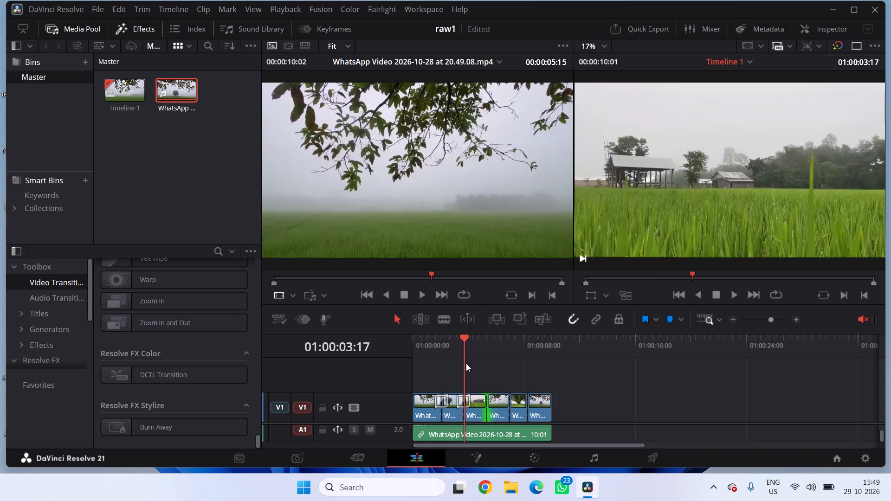
left_click_drag(466, 363, 473, 365)
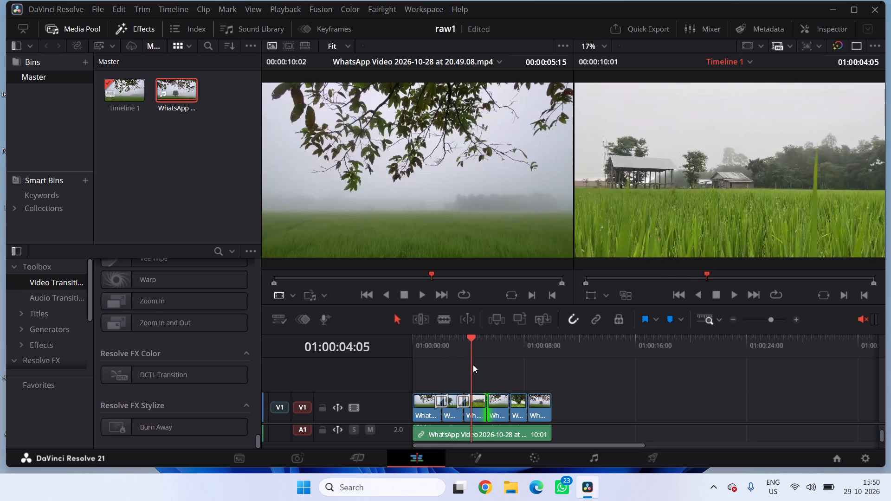
left_click_drag(473, 365, 460, 363)
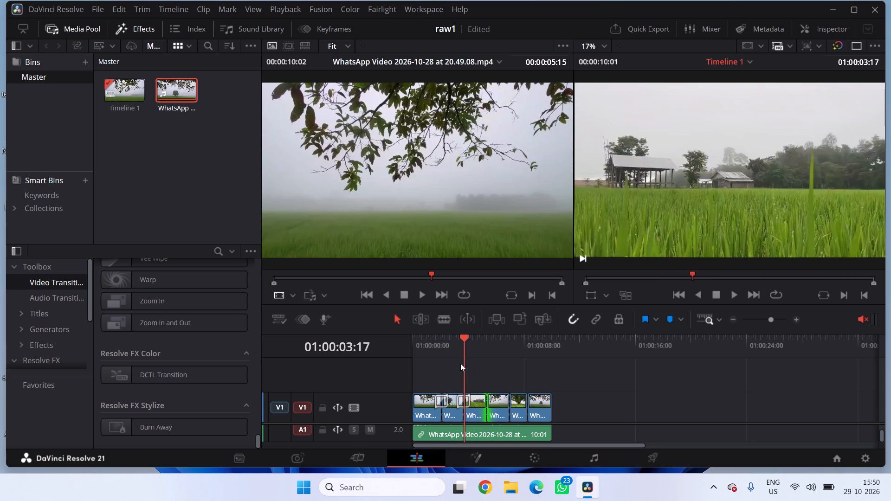
left_click_drag(460, 363, 500, 361)
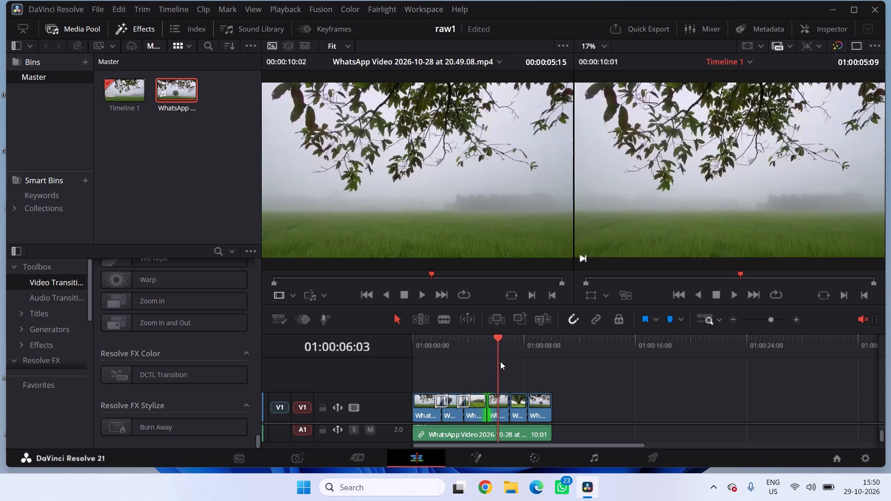
left_click_drag(500, 361, 475, 327)
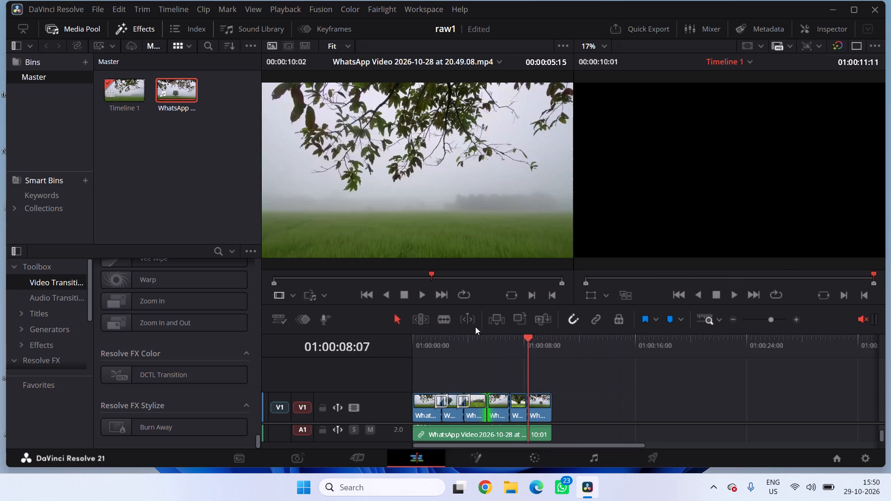
Scrub back and forth through the whole of Timeline 1 from its start to review the edited sequence.
left_click_drag(475, 327, 152, 401)
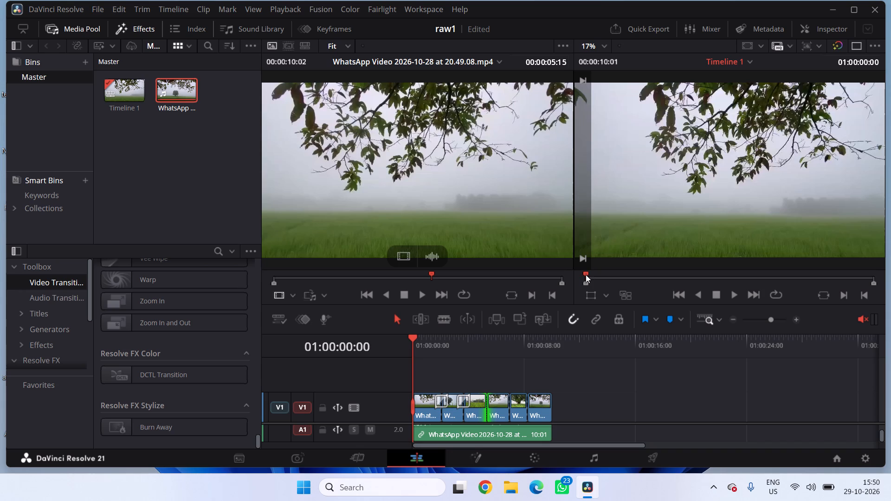
left_click_drag(583, 275, 660, 268)
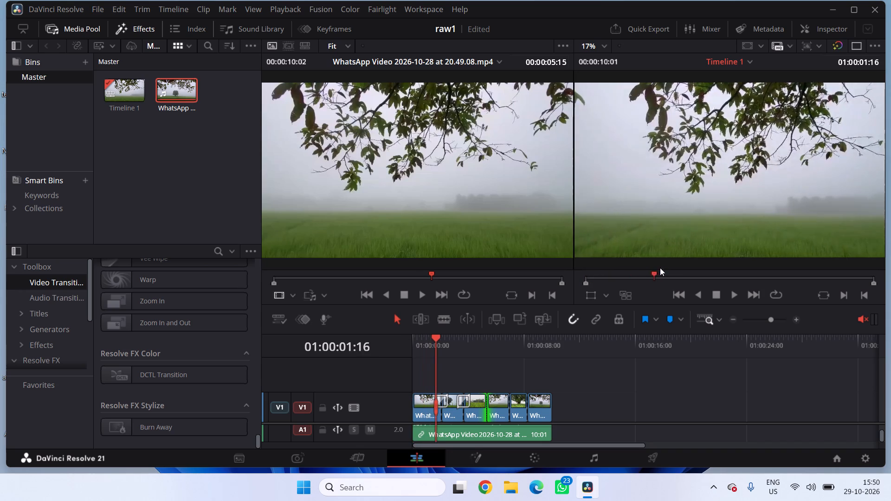
left_click_drag(660, 268, 858, 276)
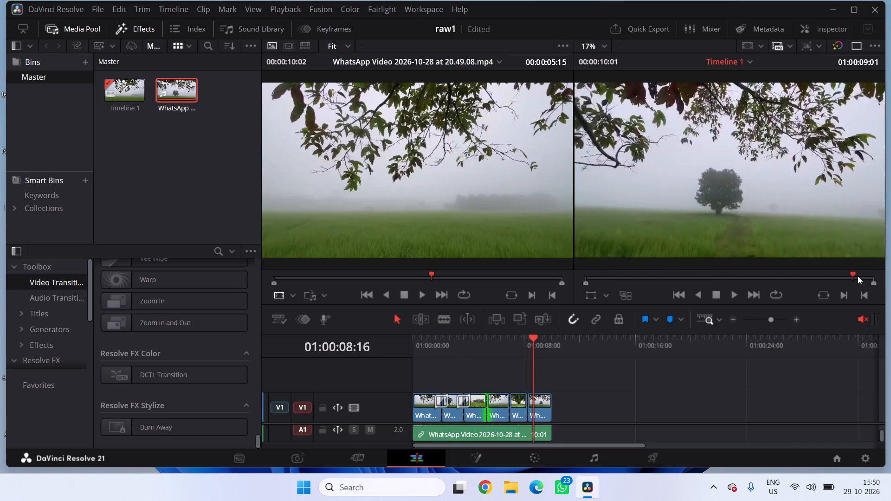
left_click_drag(858, 276, 589, 296)
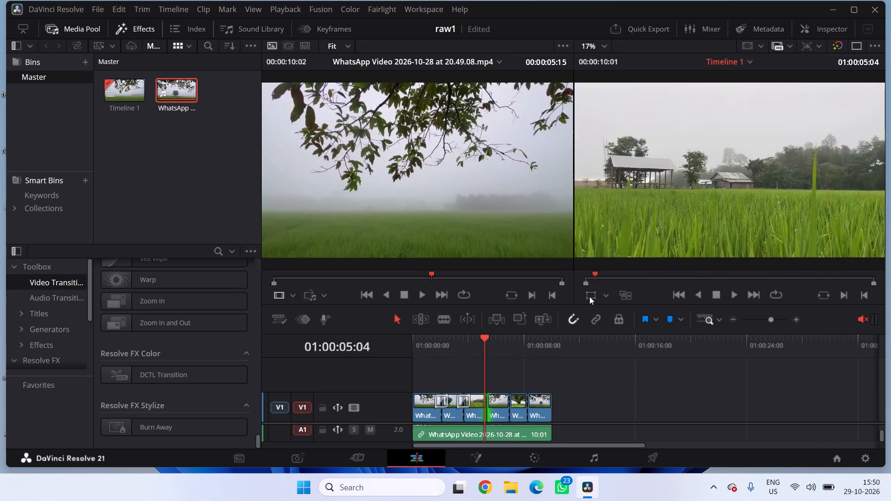
left_click_drag(589, 296, 542, 334)
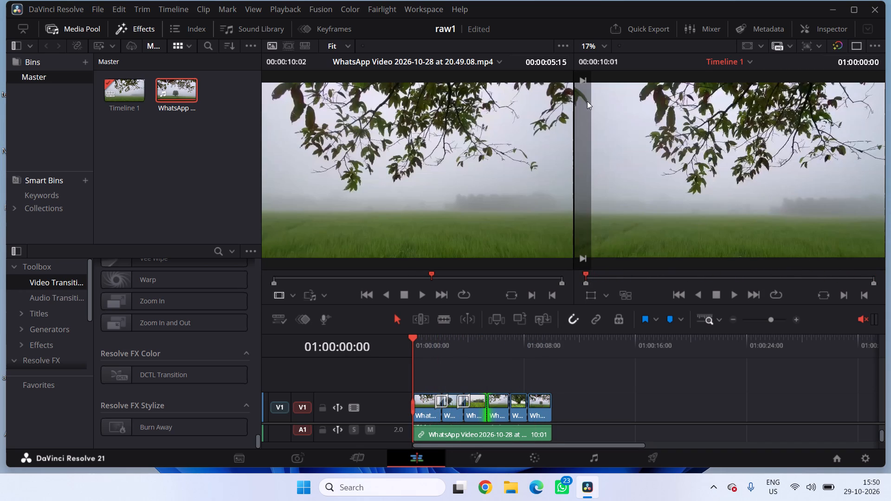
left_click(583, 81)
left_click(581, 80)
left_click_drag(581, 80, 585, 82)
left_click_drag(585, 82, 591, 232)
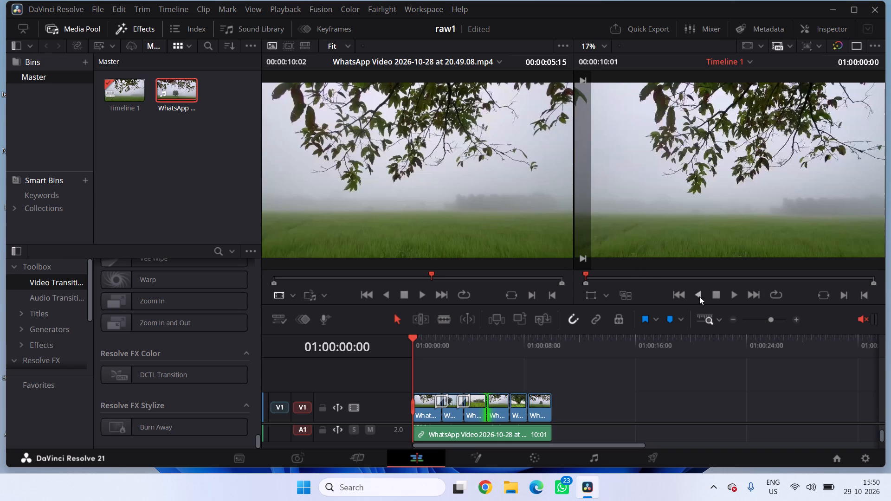
Play Timeline 1 from its first frame through to the end to review the edited sequence and its transitions.
left_click(699, 296)
double_click(699, 296)
left_click_drag(699, 296, 686, 295)
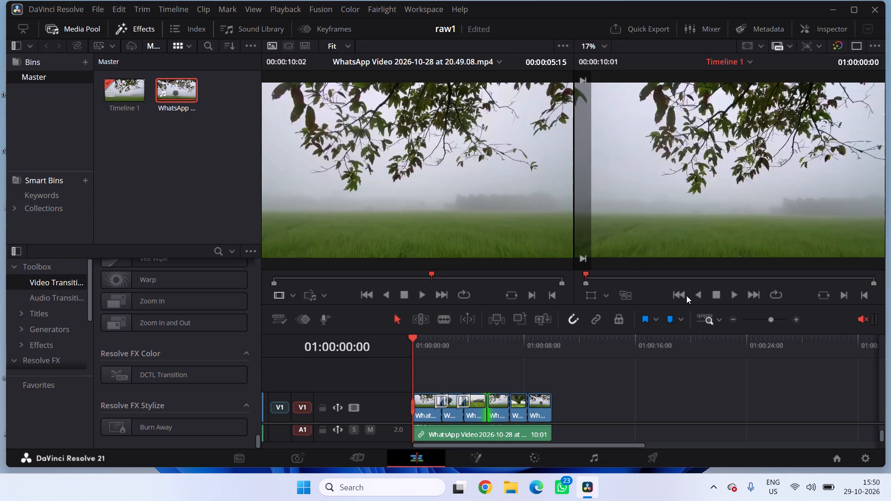
left_click_drag(686, 295, 678, 295)
triple_click(678, 295)
double_click(678, 295)
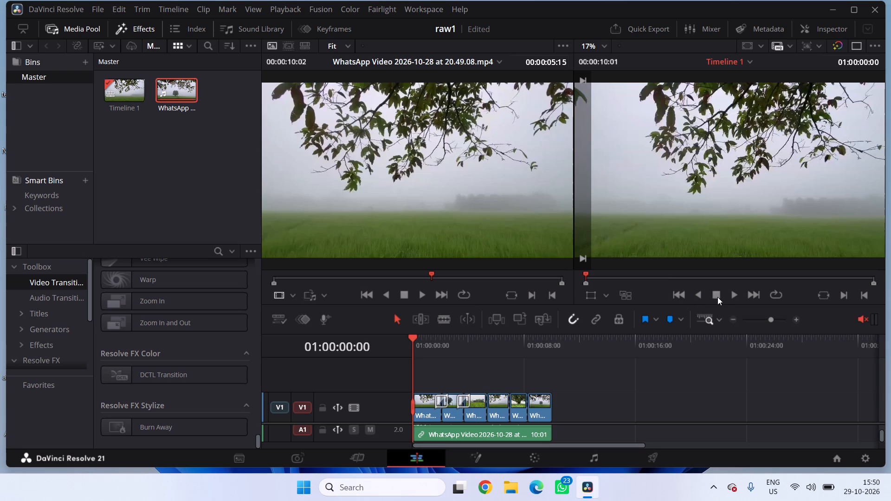
left_click(736, 295)
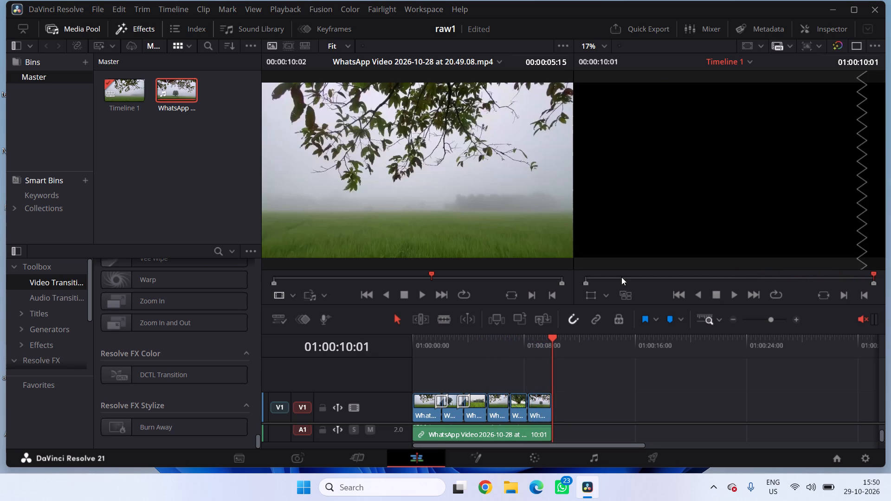
Return the playhead to 01:00:00:00 and play the whole of Timeline 1 again to recheck the cuts and transitions.
left_click(586, 282)
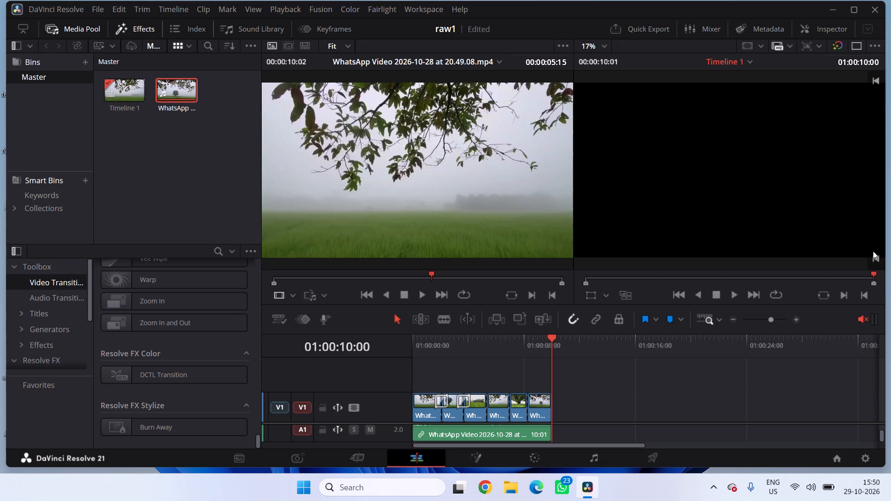
left_click_drag(874, 278, 553, 330)
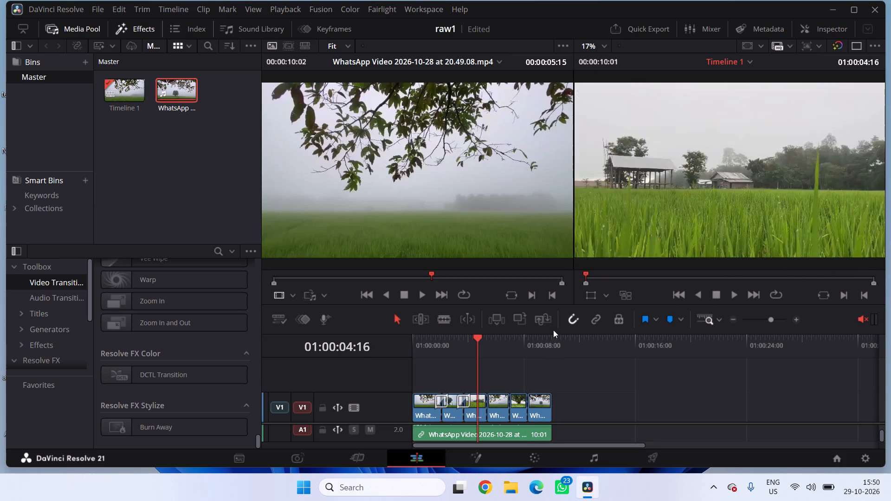
left_click_drag(553, 330, 517, 336)
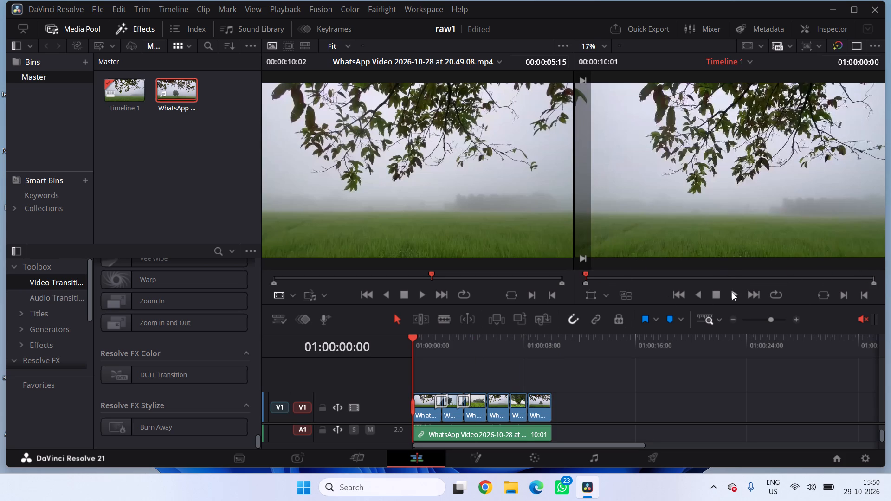
left_click(732, 292)
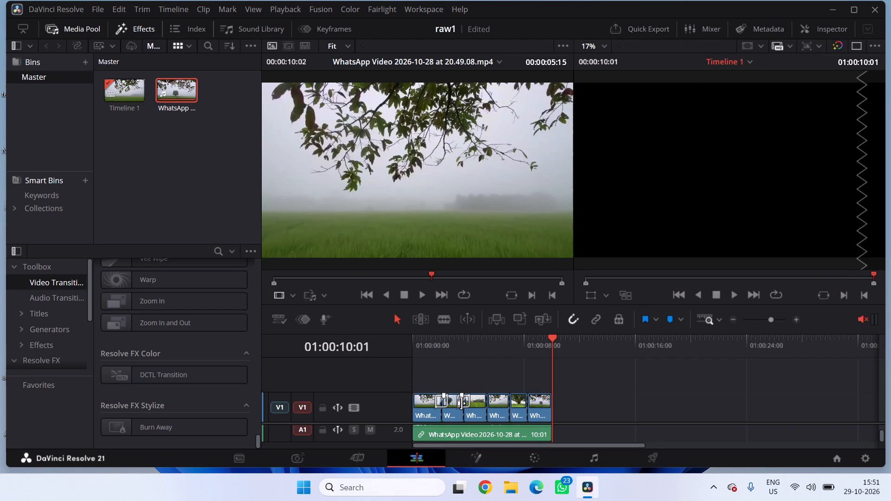
Select the cut between the first and second V1 segments, where the first transition sits.
left_click(461, 405)
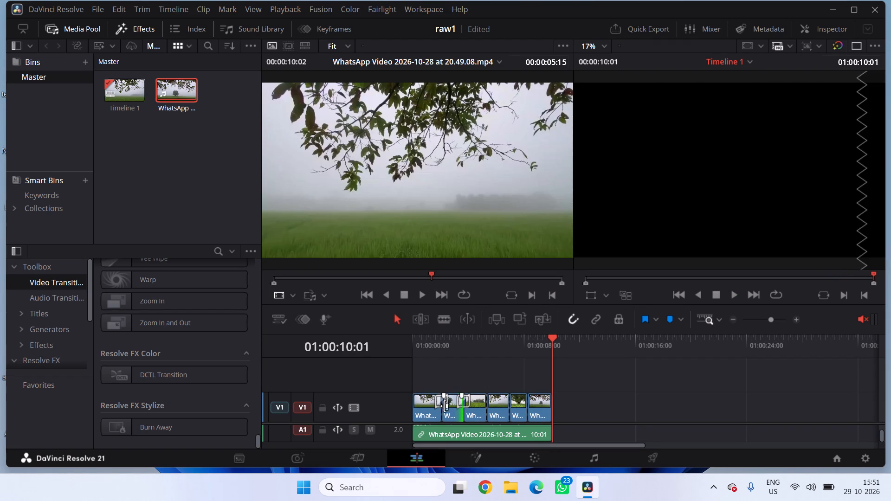
left_click(440, 403)
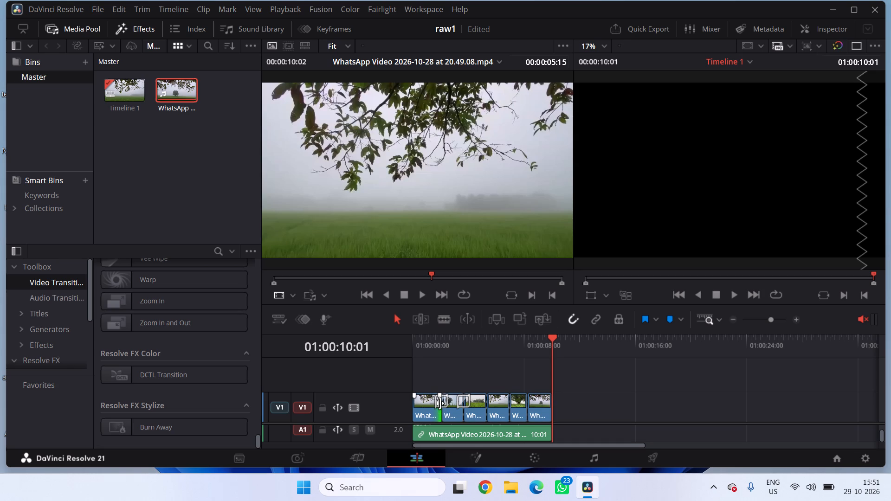
left_click(445, 403)
scroll(437, 402, "down", 1)
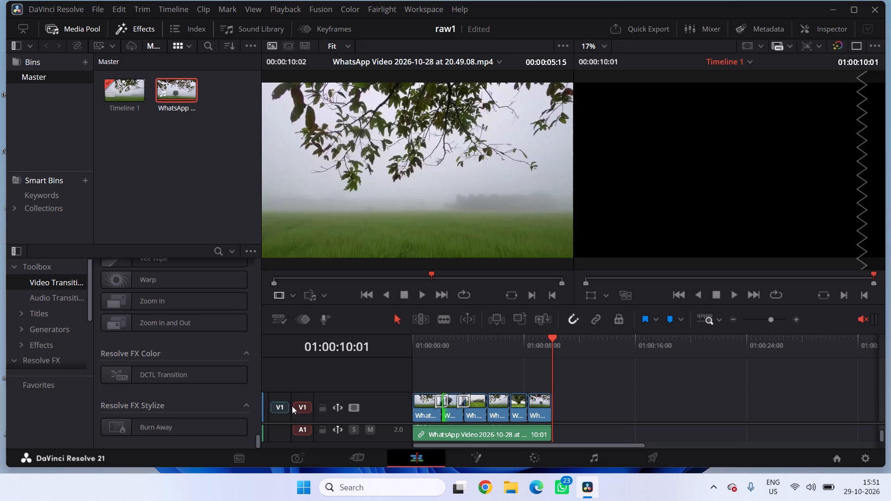
left_click(441, 400)
left_click(441, 400)
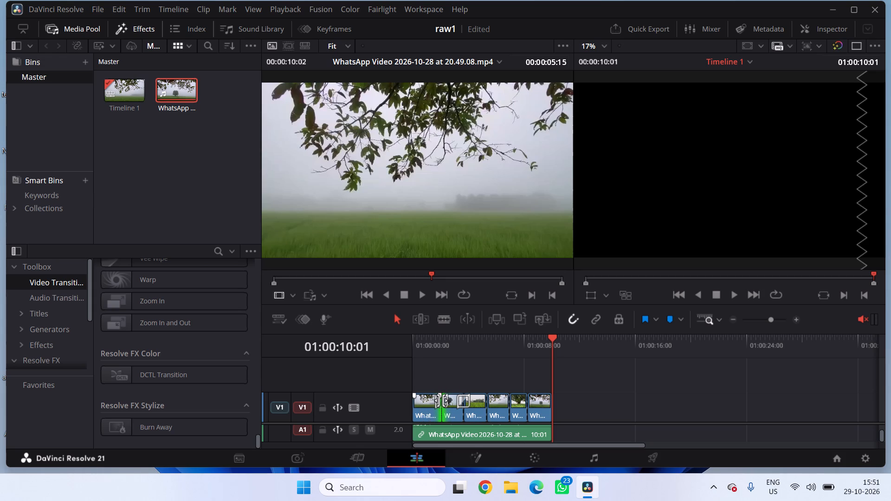
Select the starting edge of the second V1 segment at the first cut, beside the first transition.
left_click(444, 400)
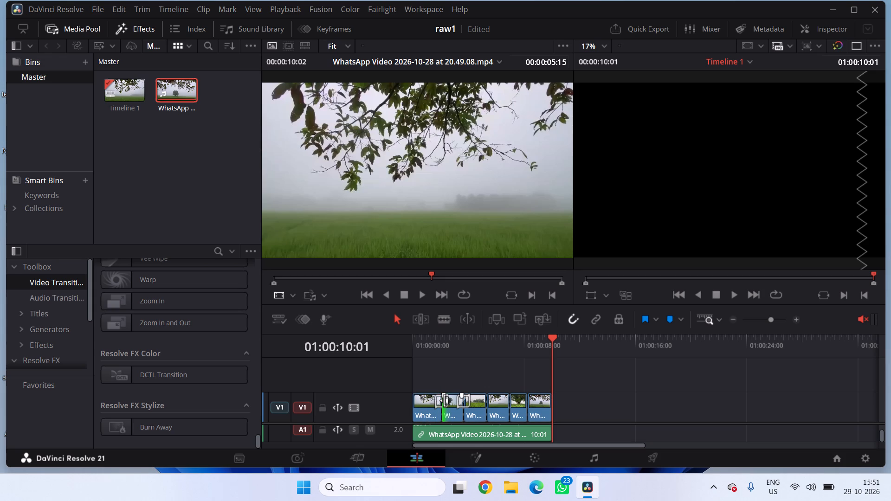
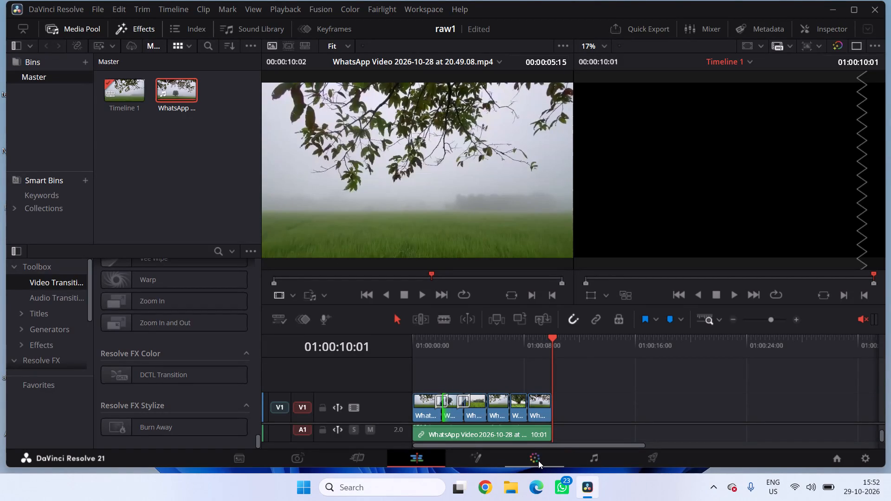
Open Timeline 1 on the Color page and select clip 01 on V1 for grading.
left_click(538, 461)
double_click(538, 461)
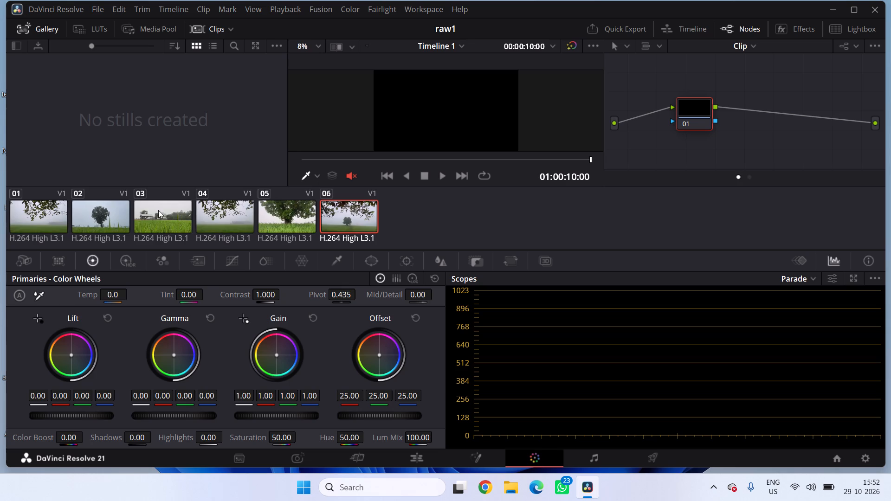
left_click(35, 211)
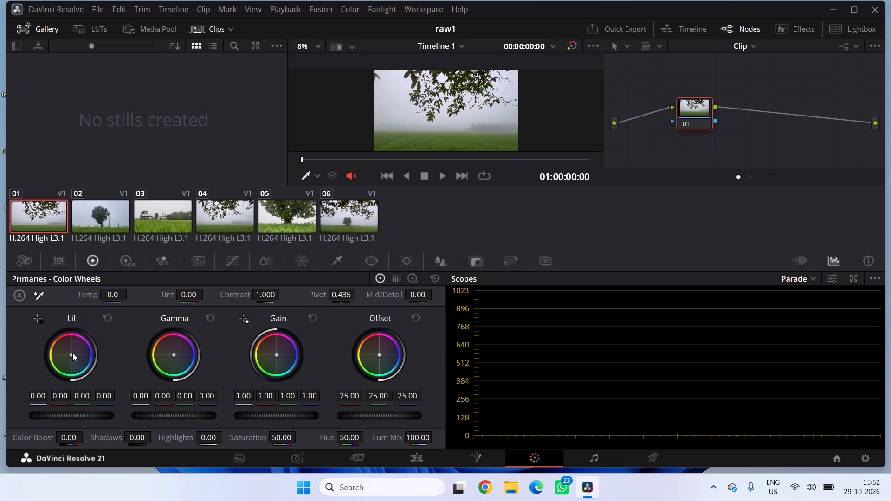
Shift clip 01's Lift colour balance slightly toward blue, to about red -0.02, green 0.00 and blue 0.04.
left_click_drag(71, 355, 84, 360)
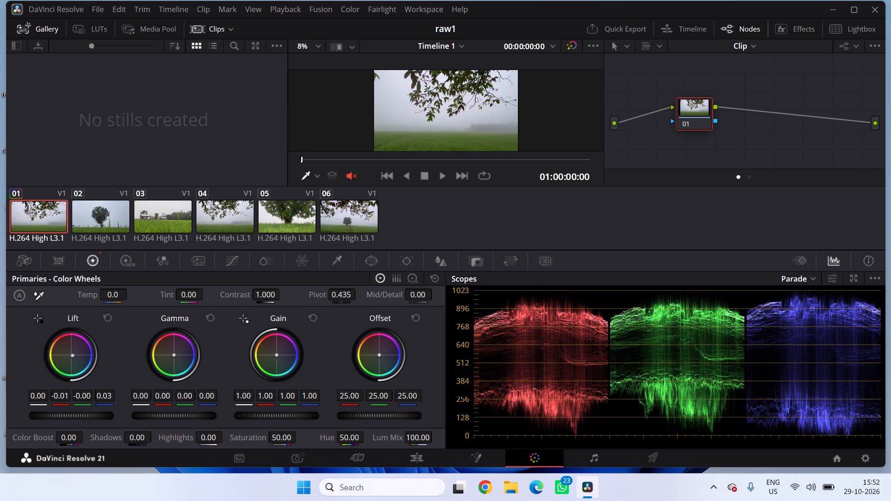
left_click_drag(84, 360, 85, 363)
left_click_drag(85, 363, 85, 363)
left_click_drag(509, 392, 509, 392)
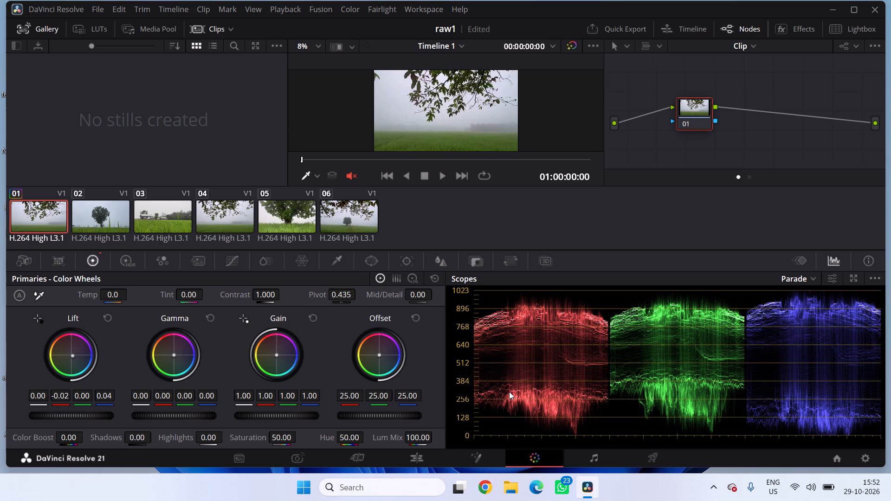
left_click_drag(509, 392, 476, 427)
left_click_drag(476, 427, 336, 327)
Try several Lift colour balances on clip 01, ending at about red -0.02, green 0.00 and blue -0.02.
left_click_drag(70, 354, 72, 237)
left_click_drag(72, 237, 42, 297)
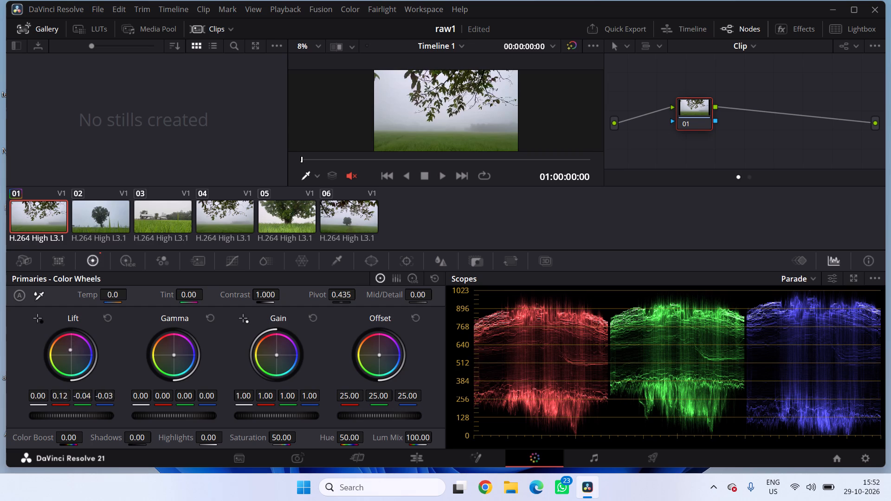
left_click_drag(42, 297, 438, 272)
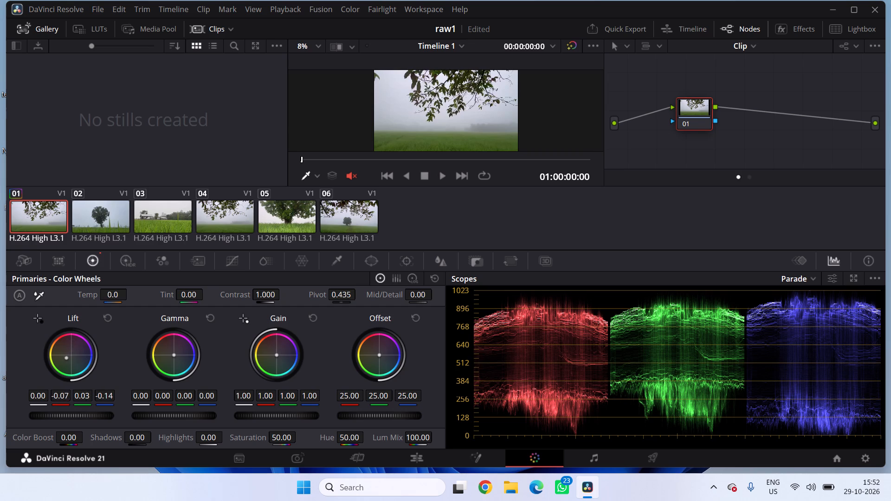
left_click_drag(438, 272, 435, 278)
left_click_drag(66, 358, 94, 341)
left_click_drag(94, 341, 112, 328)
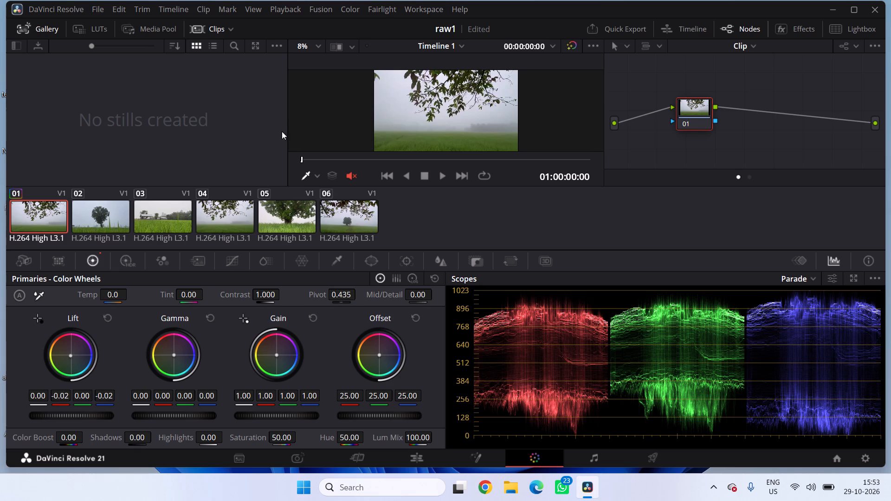
Widen the viewer area by narrowing both the stills gallery and the node graph.
left_click_drag(289, 134, 207, 141)
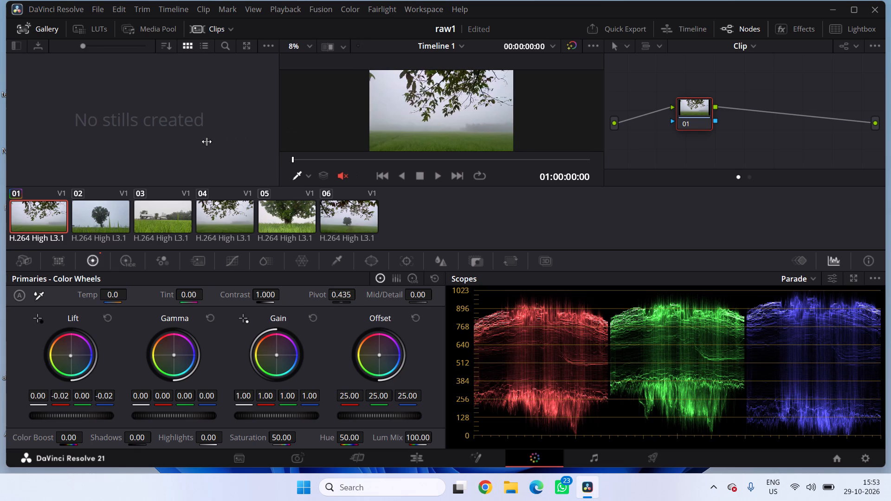
left_click_drag(207, 141, 194, 143)
left_click_drag(605, 118, 639, 126)
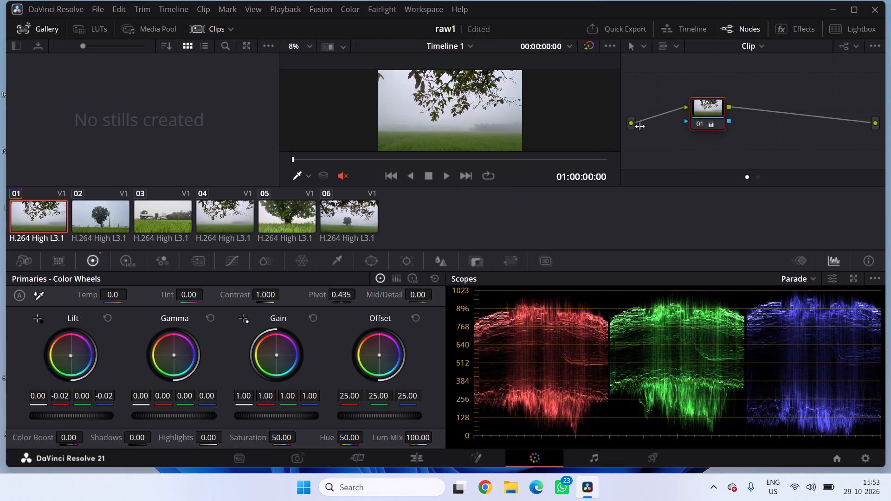
left_click_drag(639, 126, 759, 136)
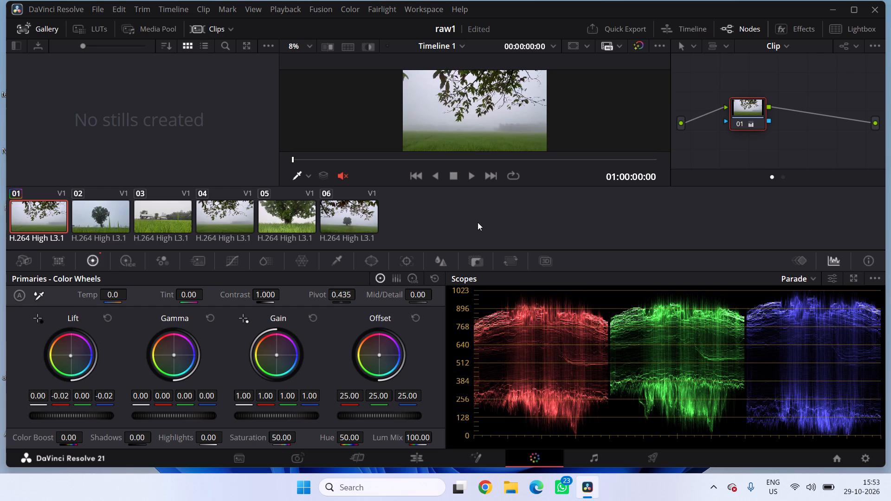
Sample a point near the hanging leaves in clip 01's viewer image with the picker.
left_click(478, 126)
left_click_drag(521, 326, 544, 327)
left_click(544, 327)
Shift clip 01's Lift colour balance to about red -0.06, green 0.03 and blue -0.26.
left_click_drag(69, 354, 80, 347)
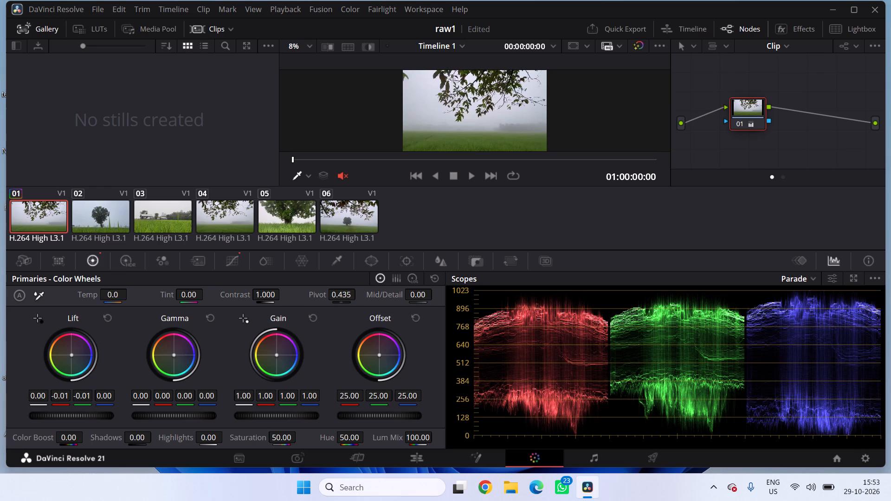
left_click_drag(80, 347, 18, 352)
left_click_drag(18, 352, 420, 268)
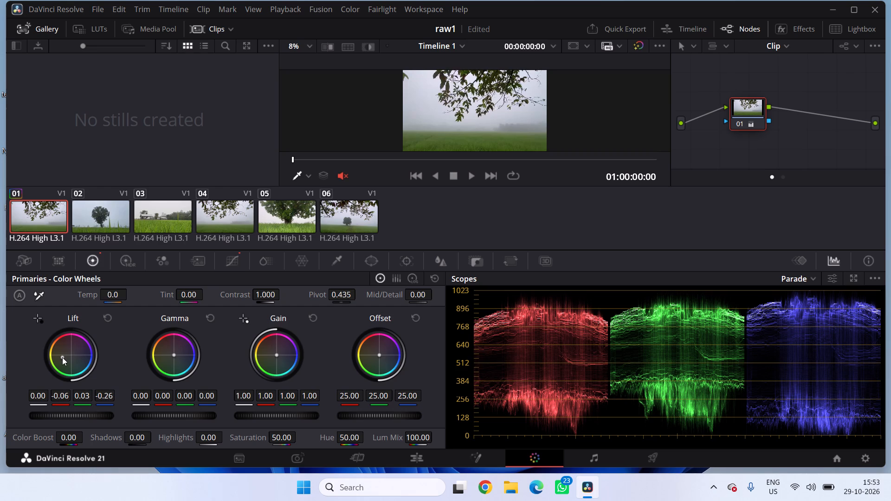
left_click(45, 204)
double_click(45, 204)
Shift clip 01's Gamma colour balance to about red -0.02, green 0.02 and blue -0.16.
left_click_drag(174, 353, 159, 384)
left_click_drag(159, 384, 79, 382)
left_click_drag(79, 382, 73, 379)
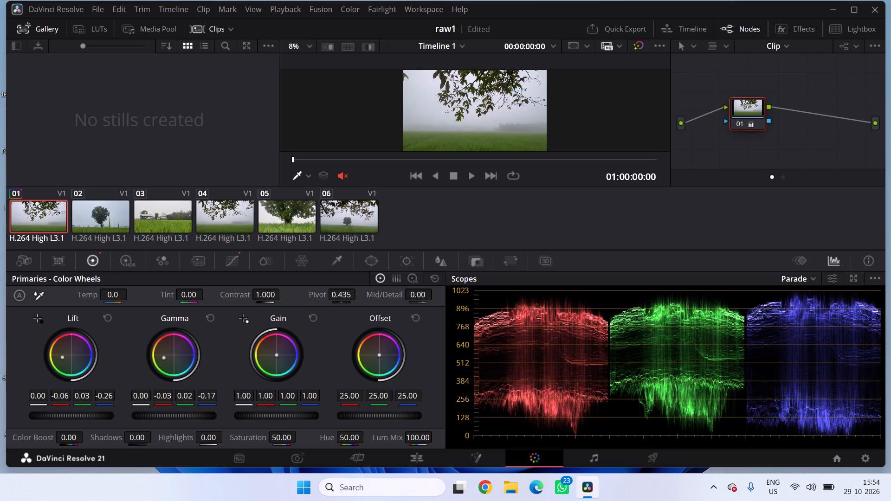
left_click_drag(73, 379, 78, 365)
Shift clip 01's Gain colour balance to about red 1.01, green 1.08 and blue 0.21.
left_click_drag(276, 354, 280, 304)
left_click_drag(280, 304, 200, 352)
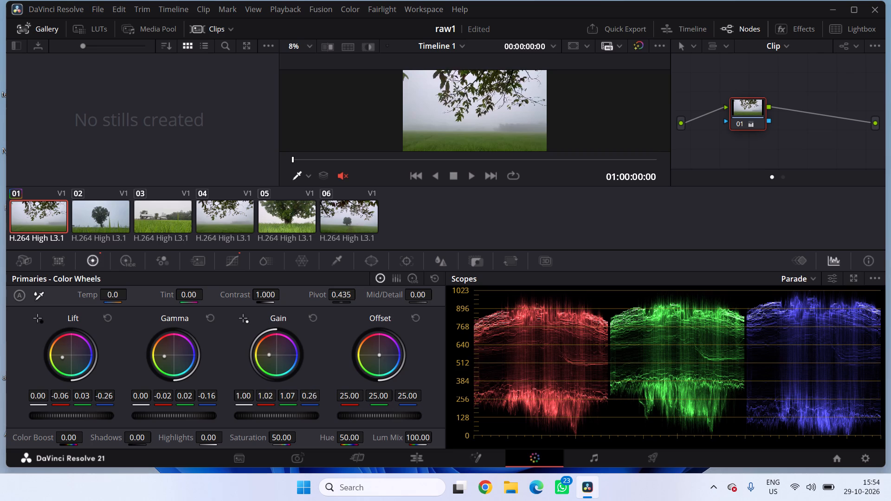
left_click_drag(200, 352, 196, 353)
Shift clip 01's Offset colour balance to about red 16.86, green 29.39 and blue 2.31.
left_click_drag(378, 354, 321, 380)
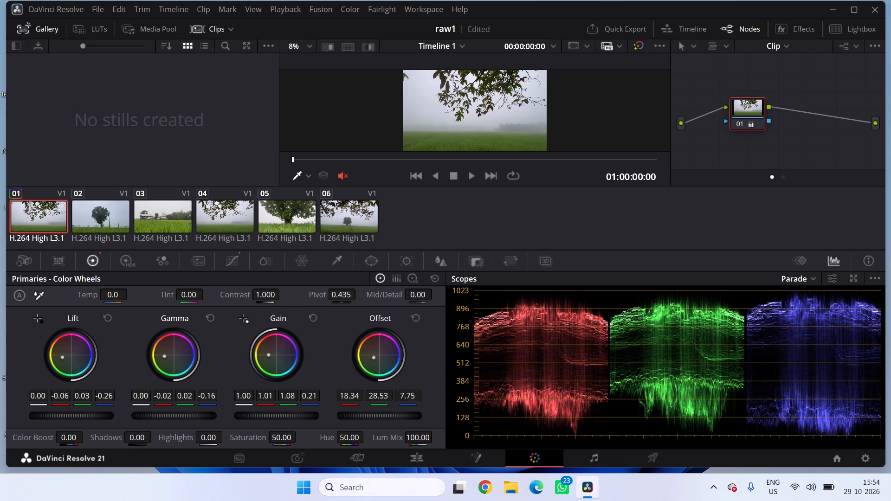
left_click_drag(321, 380, 305, 384)
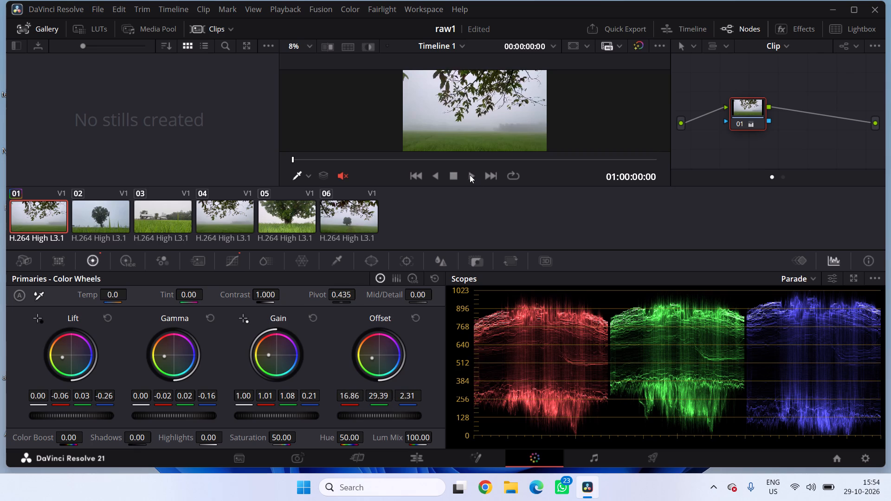
Try to play and scrub the graded clip 01 from its start to review the colour adjustments.
left_click(467, 177)
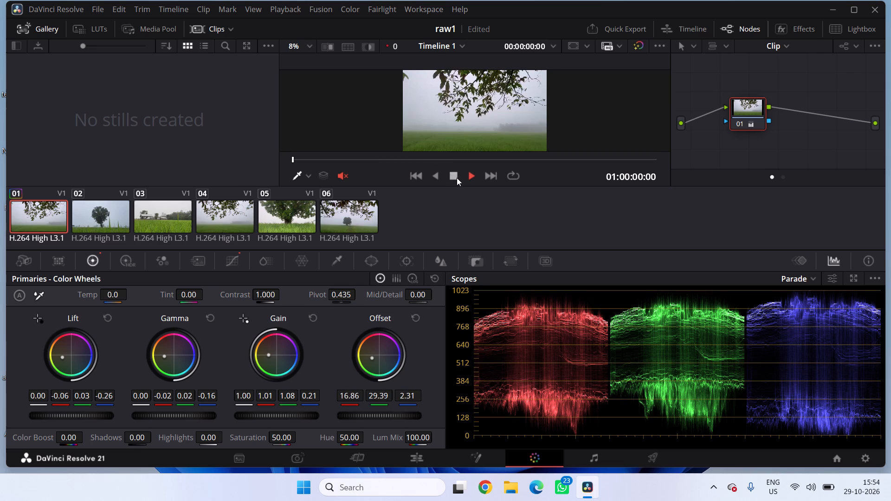
left_click(454, 177)
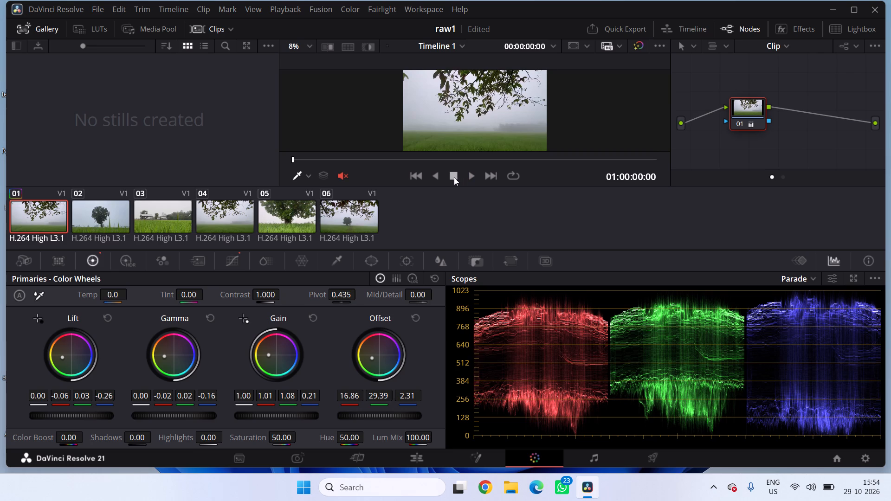
left_click(454, 177)
double_click(454, 177)
left_click(472, 177)
left_click_drag(291, 154, 323, 161)
left_click_drag(323, 161, 246, 193)
left_click_drag(38, 225, 90, 158)
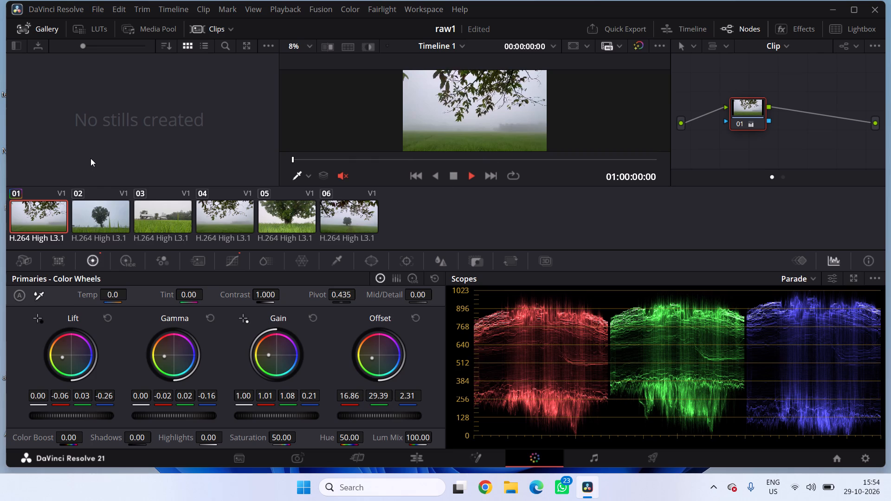
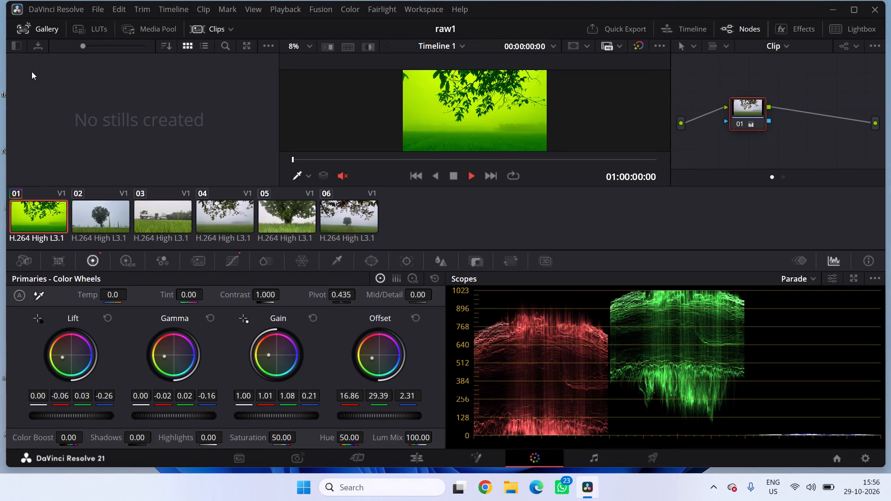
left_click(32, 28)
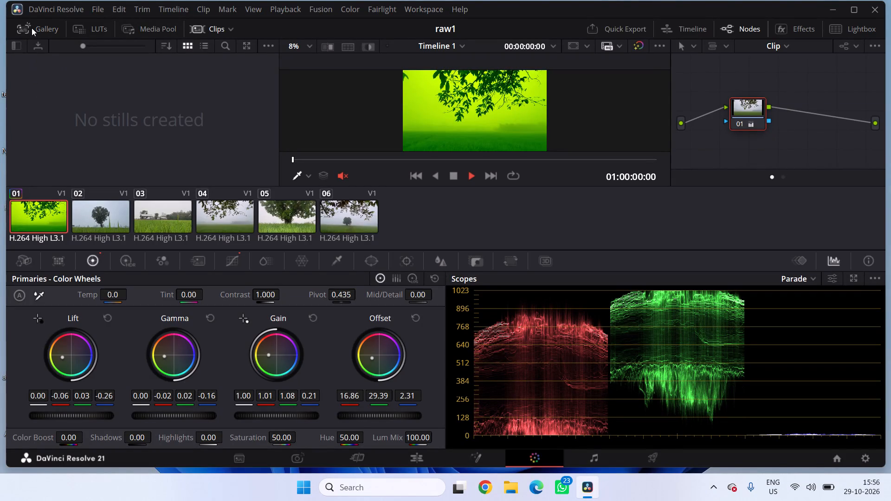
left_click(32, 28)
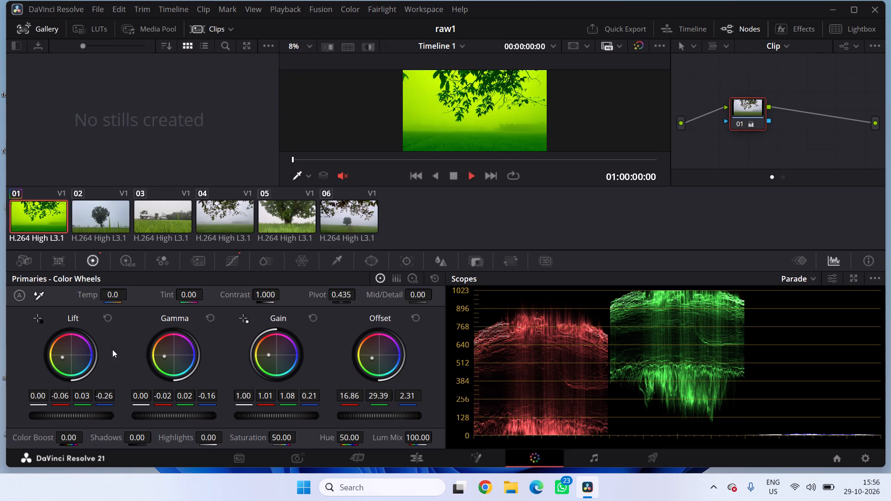
Pull clip 01's Lift colour balance back toward neutral, to about red 0.03, green -0.02 and blue -0.05.
left_click_drag(63, 358, 105, 339)
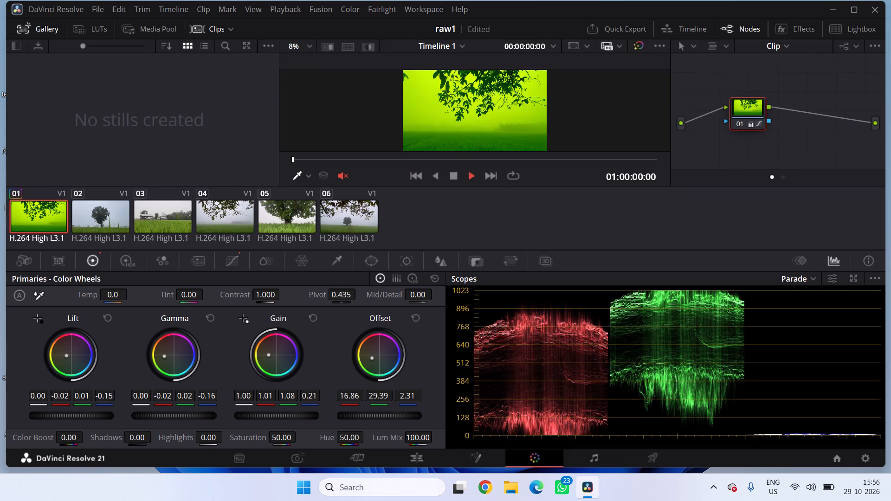
left_click_drag(105, 339, 136, 316)
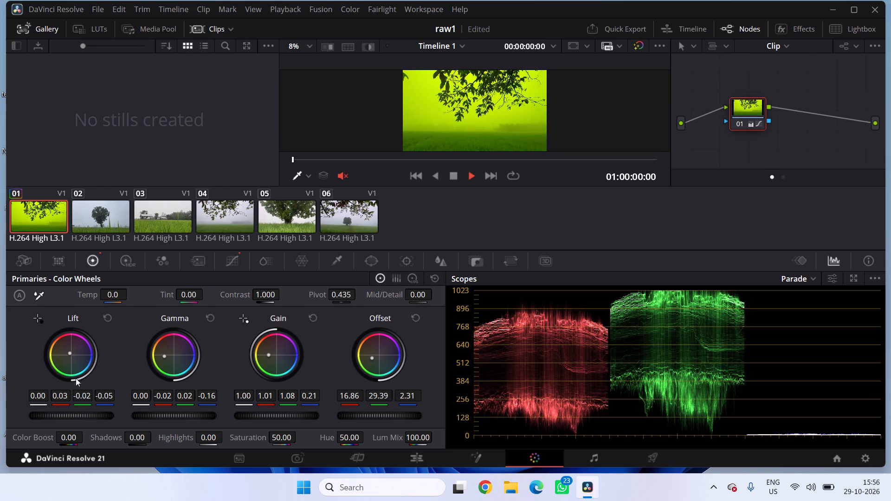
Bring clip 01's Gamma colour balance back near neutral, to about red 0.01, green -0.01 and blue 0.01.
left_click_drag(163, 354, 168, 352)
left_click_drag(168, 352, 335, 345)
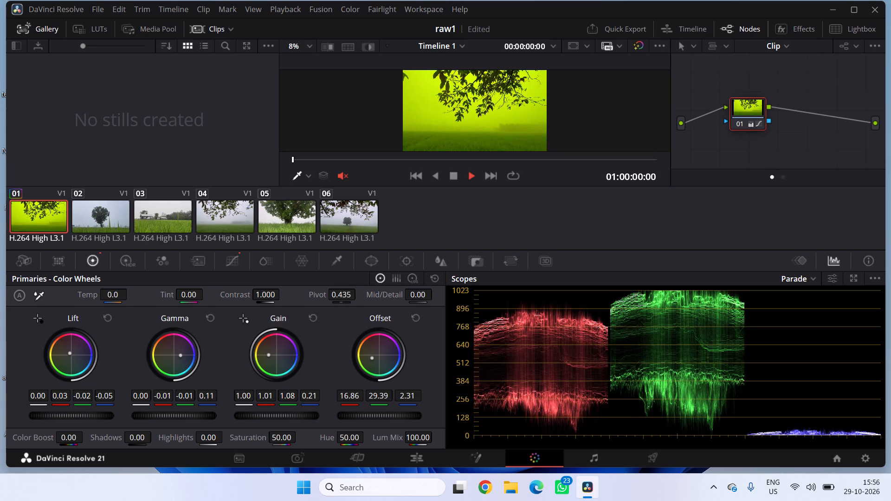
left_click_drag(335, 345, 470, 339)
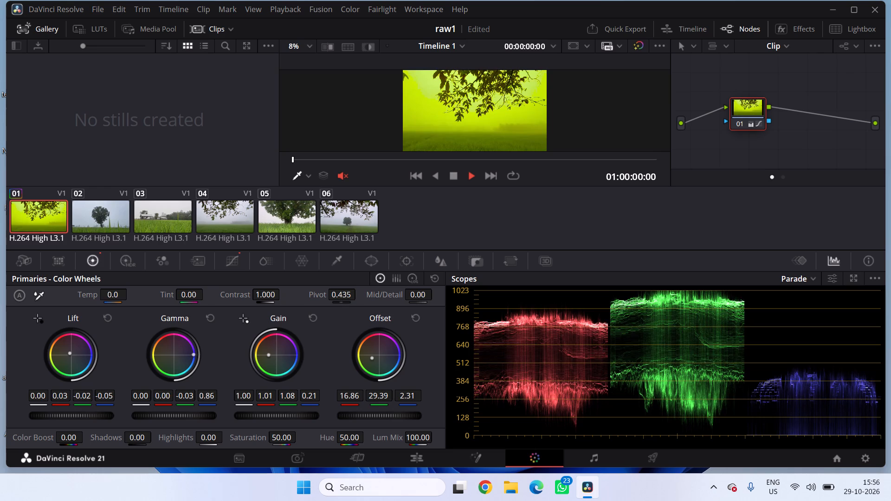
left_click_drag(470, 339, 321, 334)
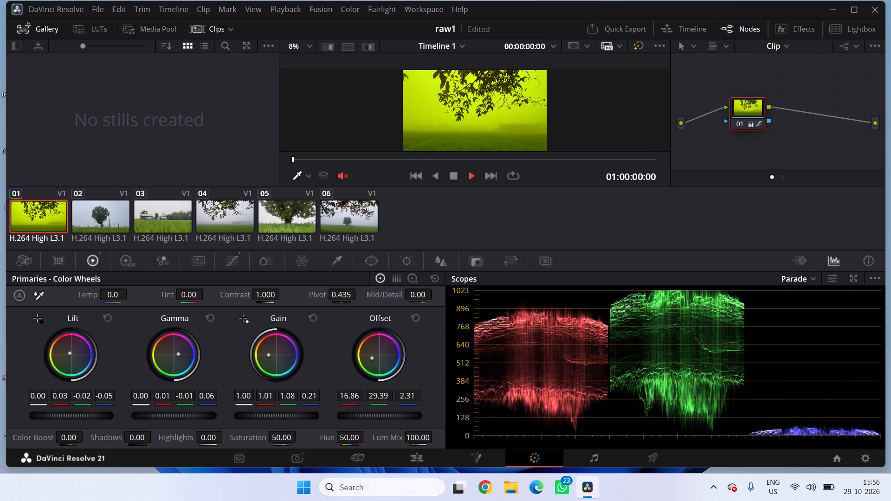
left_click_drag(321, 334, 290, 335)
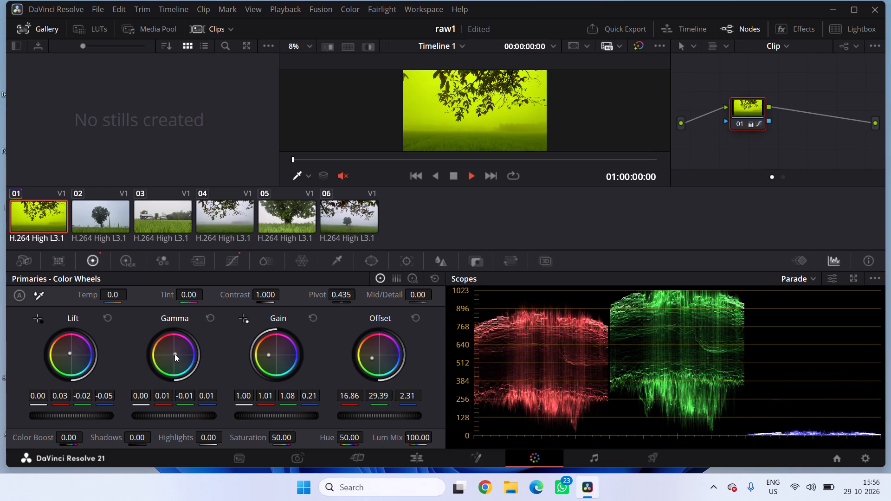
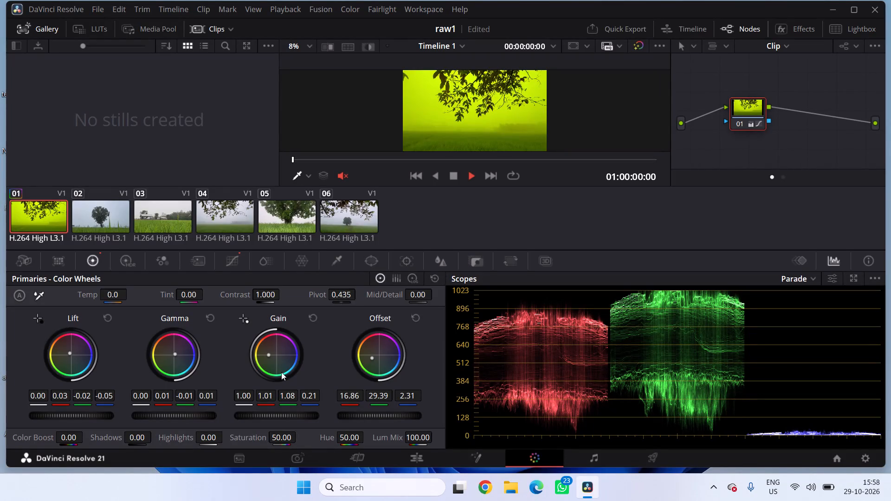
Rebalance clip 01's Gain colour away from yellow-green, to about red 0.94, green 0.98 and blue 1.24.
left_click_drag(266, 355, 272, 358)
left_click_drag(272, 358, 301, 376)
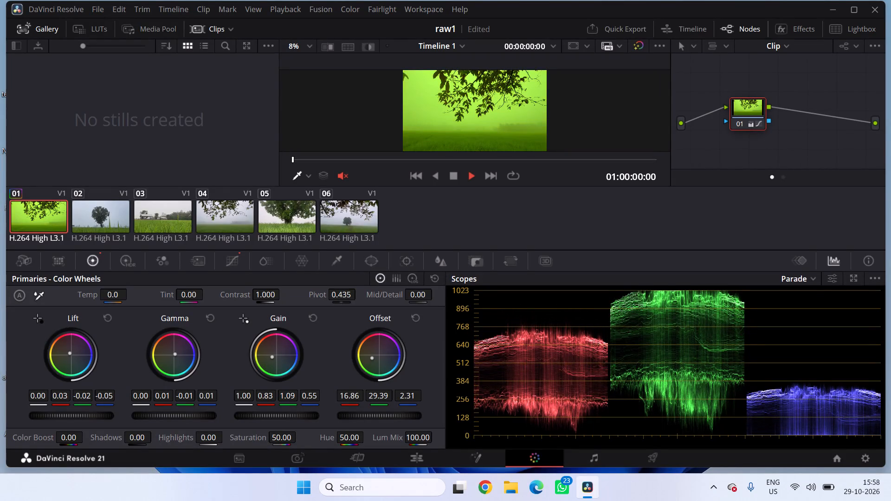
left_click_drag(301, 376, 321, 376)
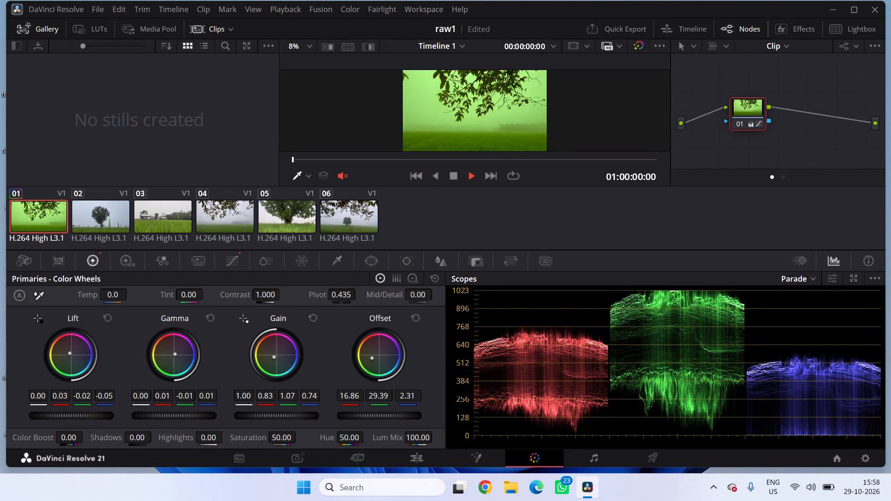
left_click_drag(321, 376, 406, 379)
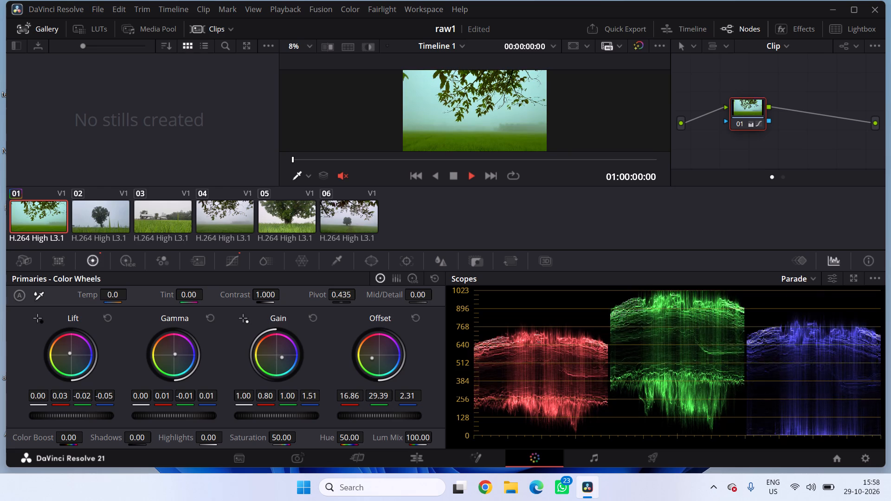
left_click_drag(406, 379, 552, 372)
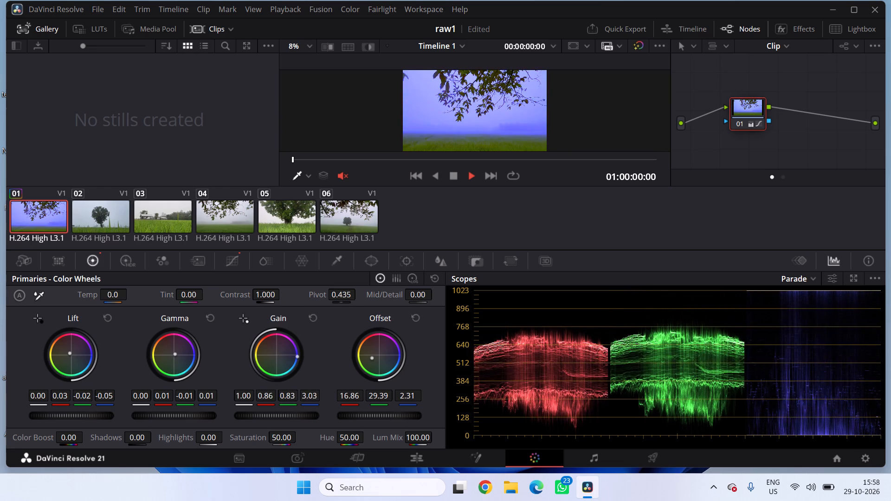
left_click_drag(552, 372, 447, 365)
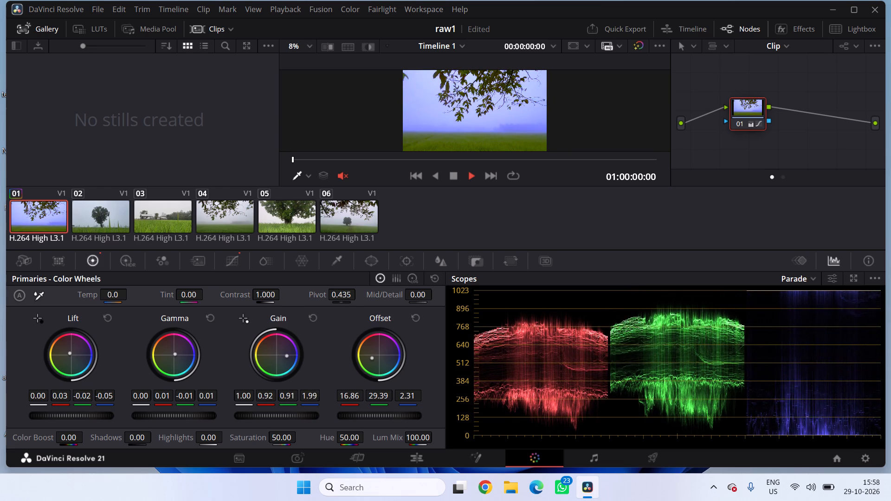
left_click_drag(447, 365, 403, 368)
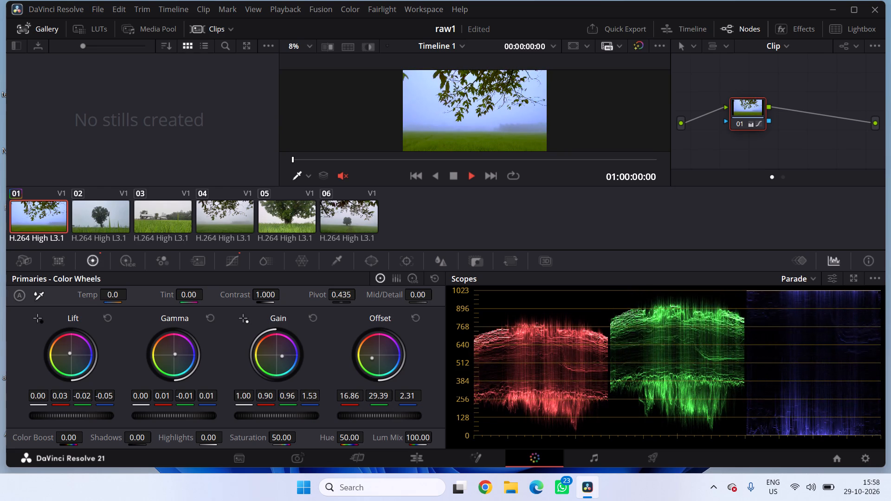
left_click_drag(403, 368, 380, 366)
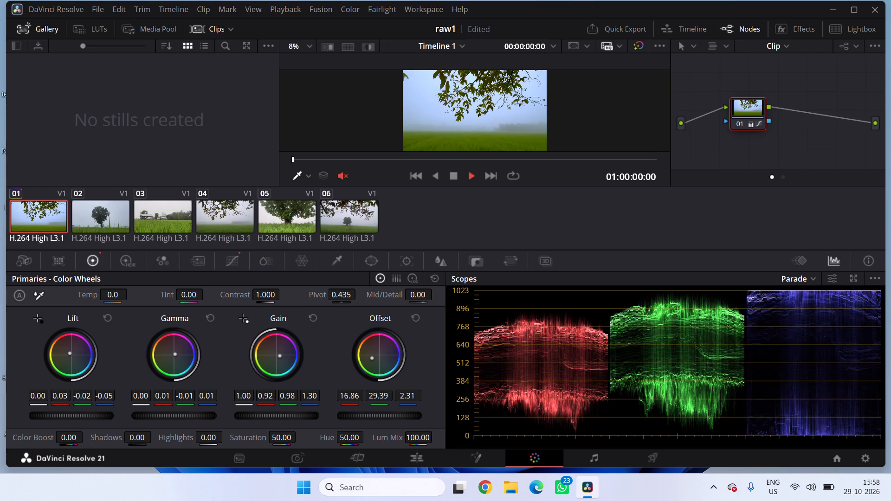
left_click_drag(380, 366, 374, 364)
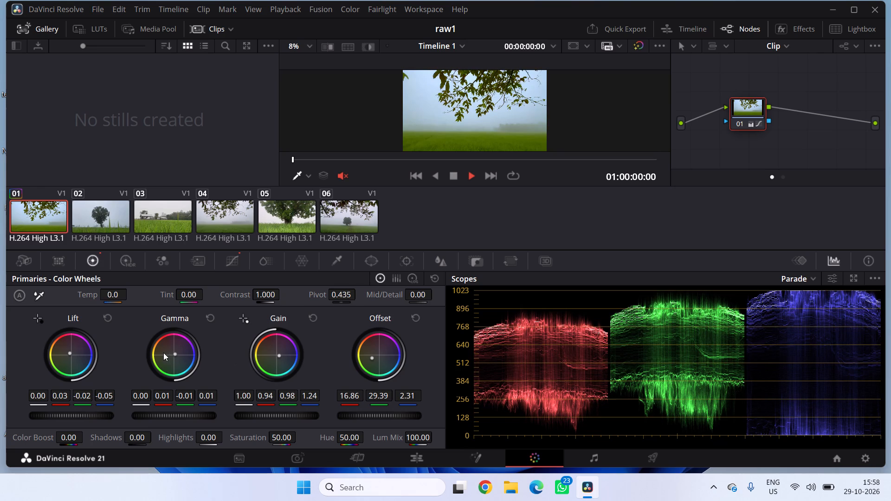
Shift clip 01's Gamma colour balance slightly toward green, to about red -0.02, green 0.00 and blue -0.07.
left_click_drag(175, 353, 156, 359)
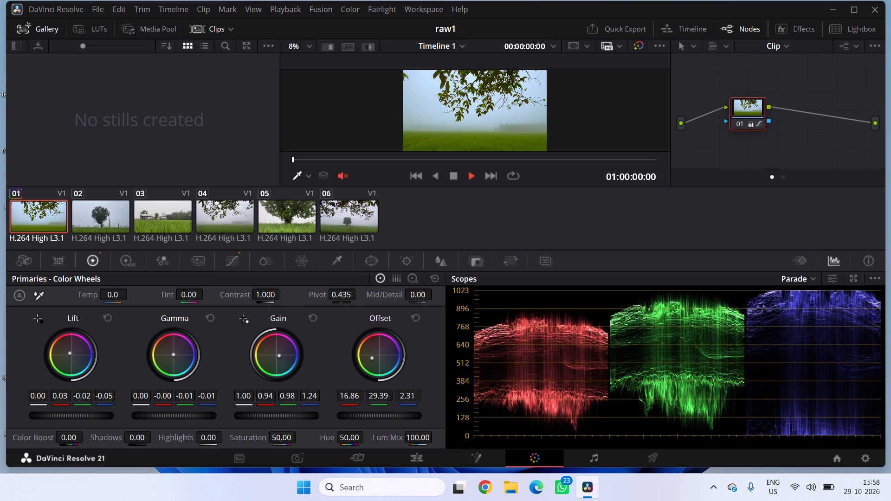
left_click_drag(156, 359, 123, 367)
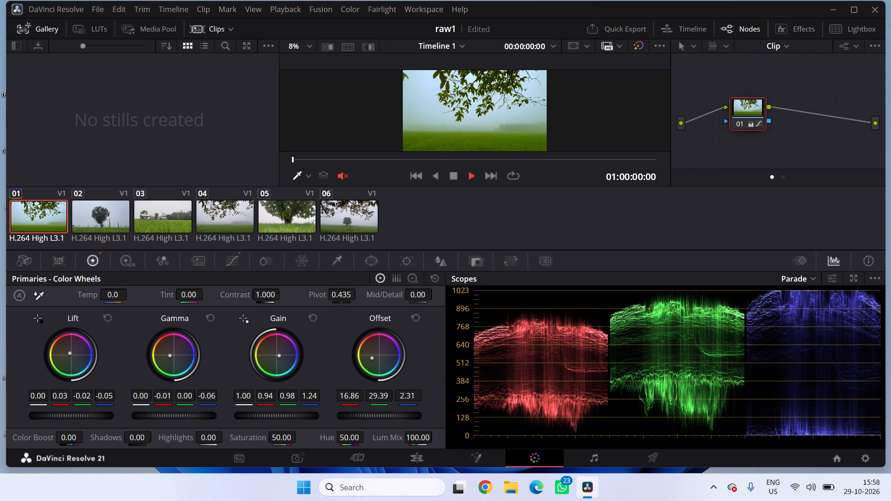
left_click_drag(123, 367, 123, 367)
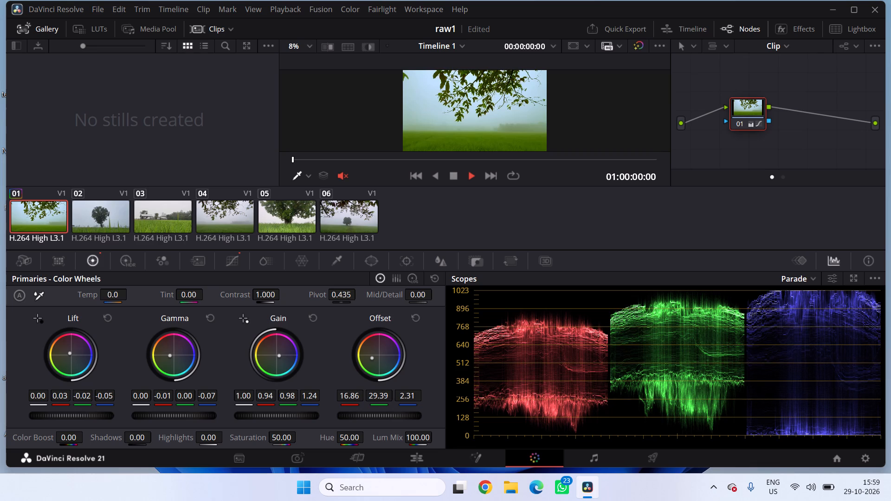
left_click_drag(123, 367, 121, 374)
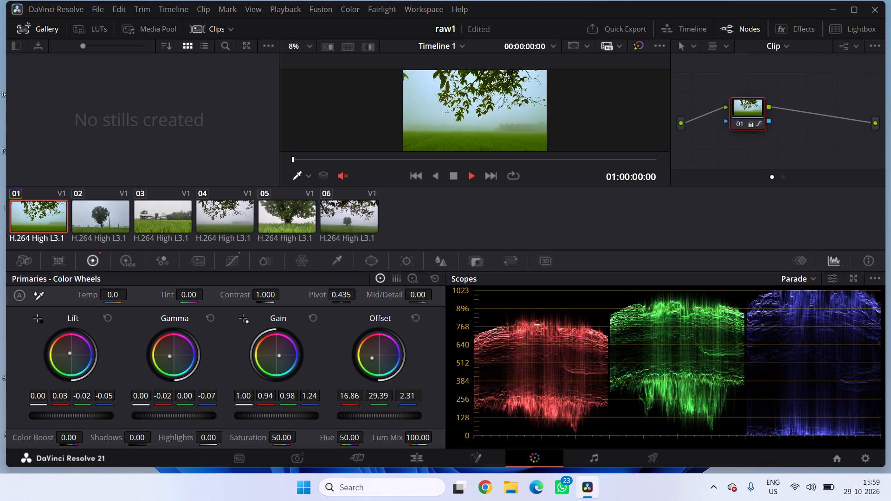
left_click_drag(121, 374, 122, 375)
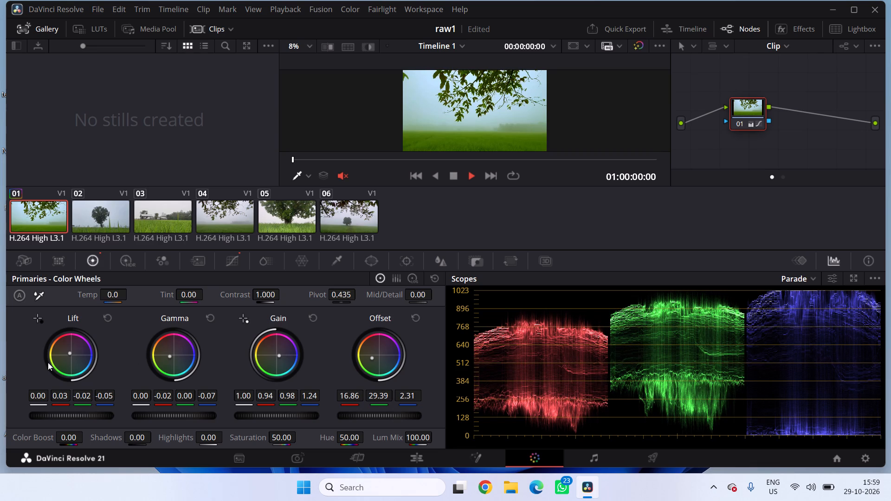
Shift clip 01's Lift colour balance toward green, to about red -0.03, green 0.00 and blue -0.11.
left_click_drag(68, 352, 53, 376)
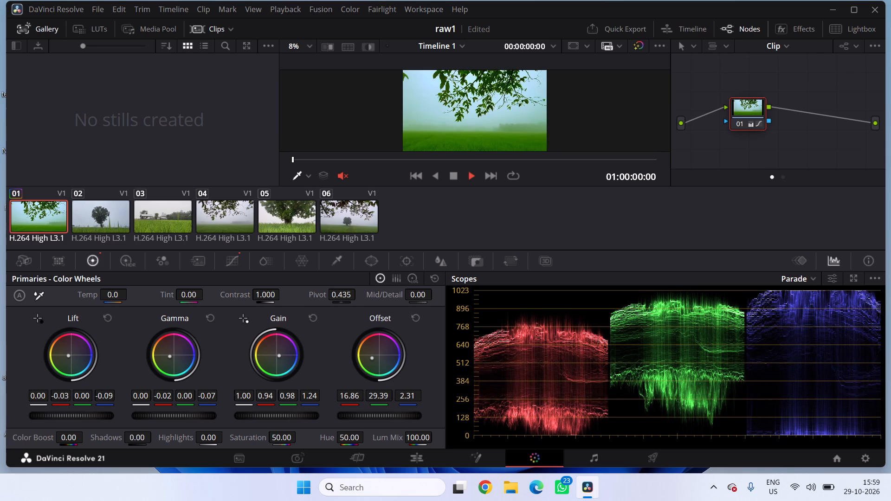
left_click_drag(53, 376, 48, 379)
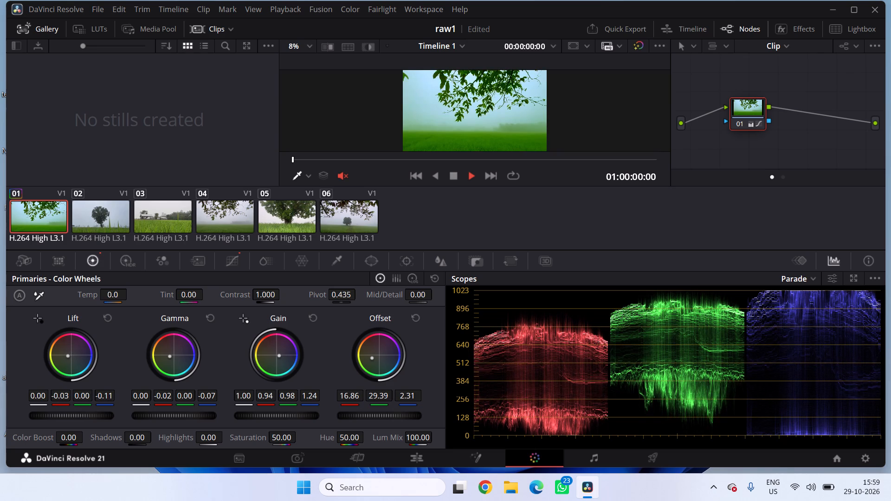
left_click_drag(48, 379, 48, 379)
Pull clip 01's Offset colour balance closer to neutral, to about red 19.38, green 26.34 and blue 15.53.
left_click_drag(374, 358, 399, 339)
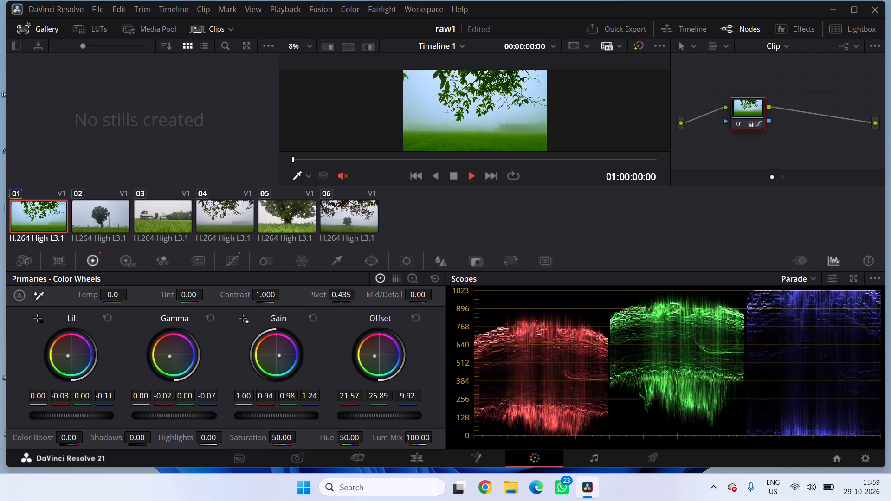
left_click_drag(399, 339, 405, 347)
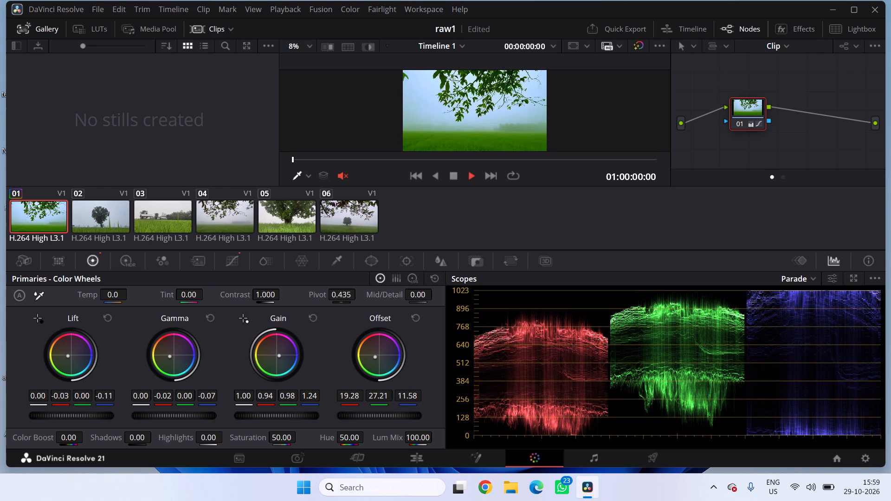
left_click_drag(405, 347, 418, 341)
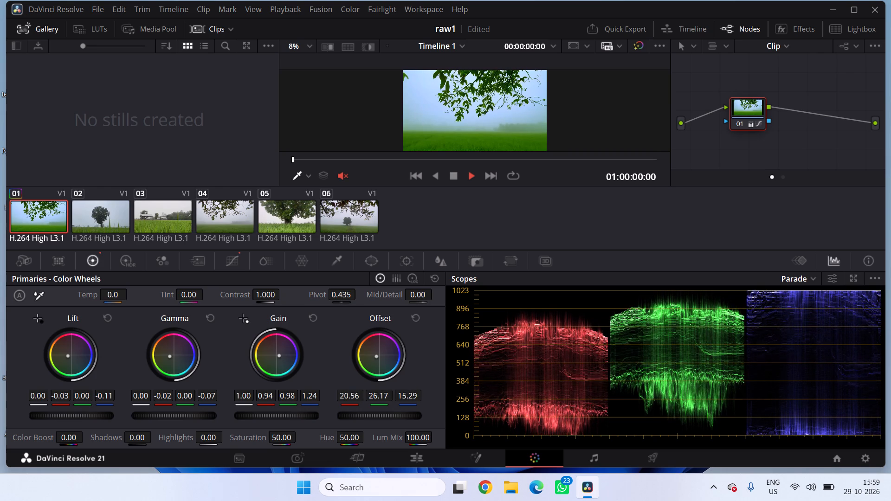
left_click_drag(418, 341, 419, 345)
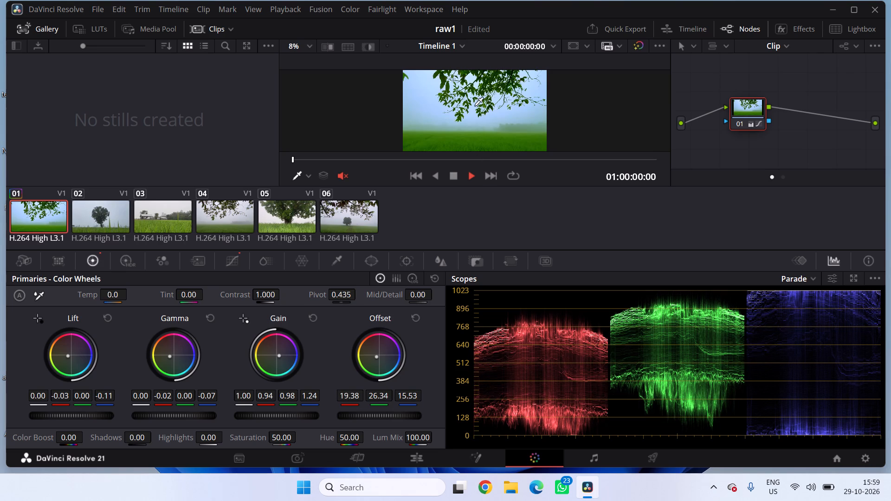
Examine clip 01's graded picture in the viewer, checking the branches, the sky and the field.
left_click(475, 106)
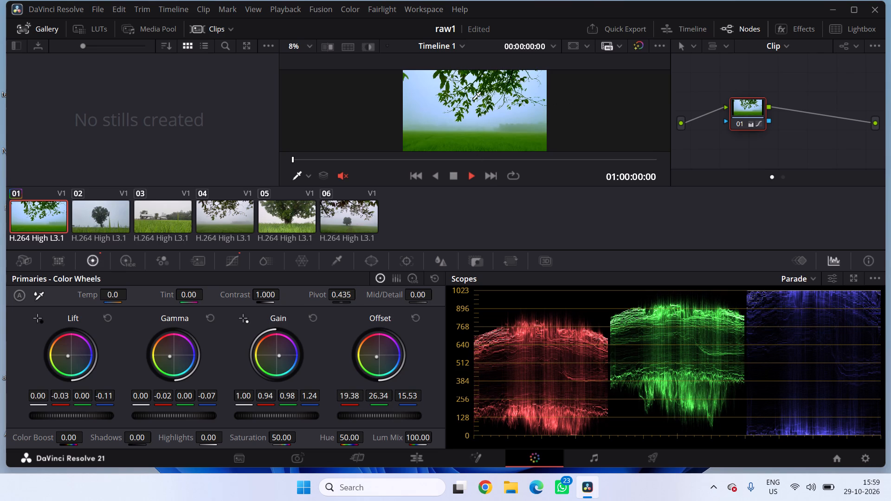
scroll(473, 101, "up", 1, "ctrl")
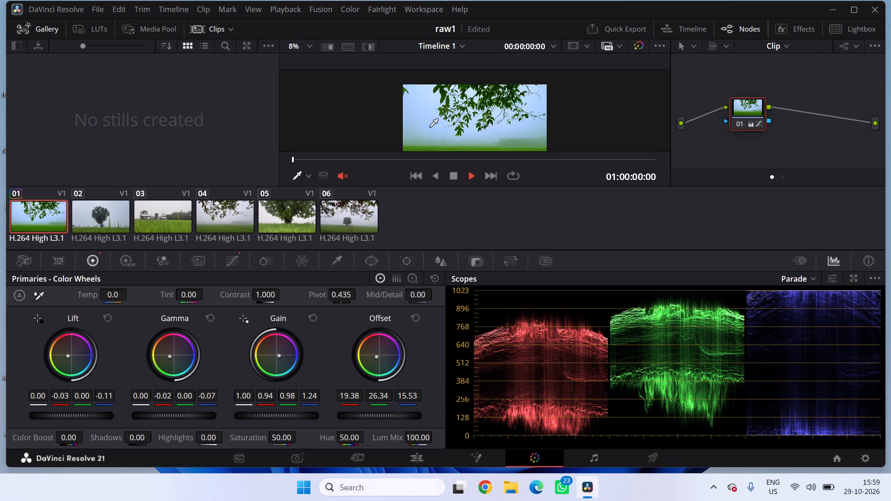
left_click_drag(408, 129, 465, 125)
left_click_drag(465, 125, 271, 140)
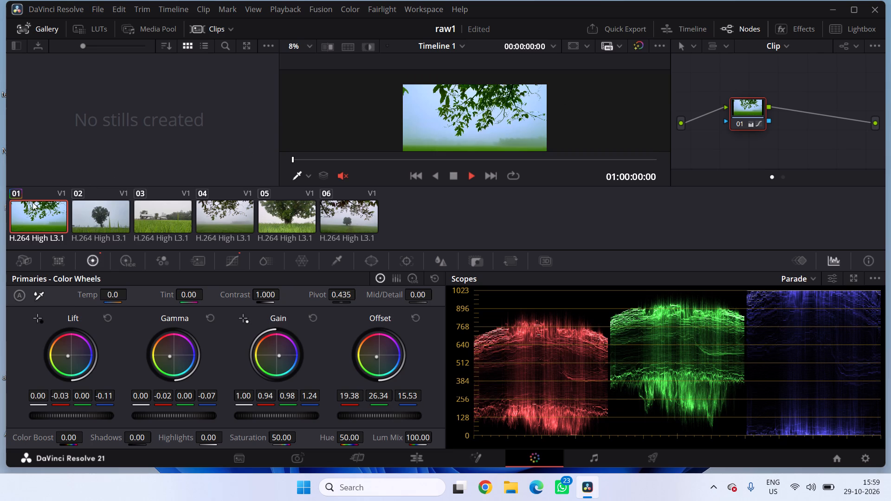
left_click(32, 206)
double_click(32, 206)
left_click(292, 157)
scroll(507, 113, "down", 2, "ctrl")
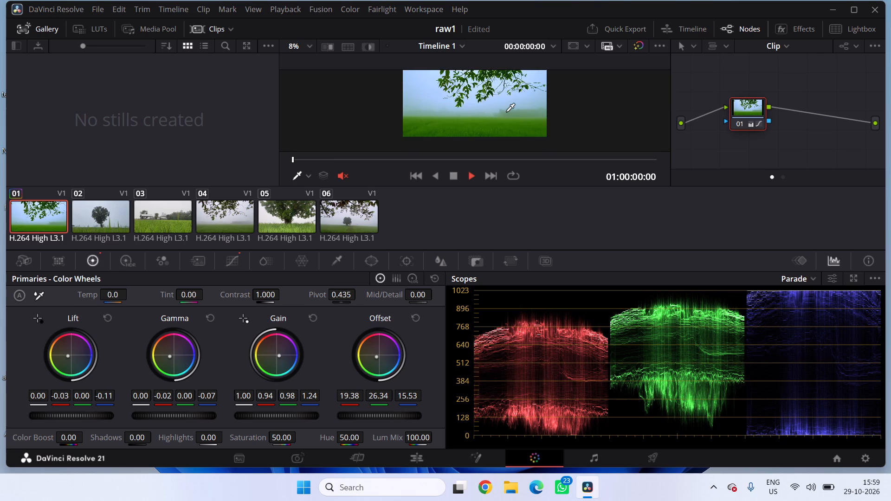
scroll(507, 113, "down", 3, "ctrl")
scroll(507, 113, "up", 1)
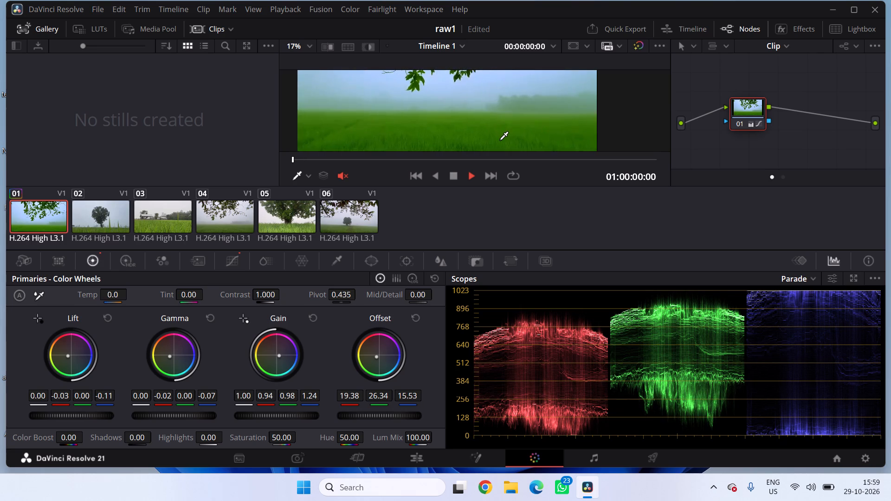
scroll(500, 141, "up", 1)
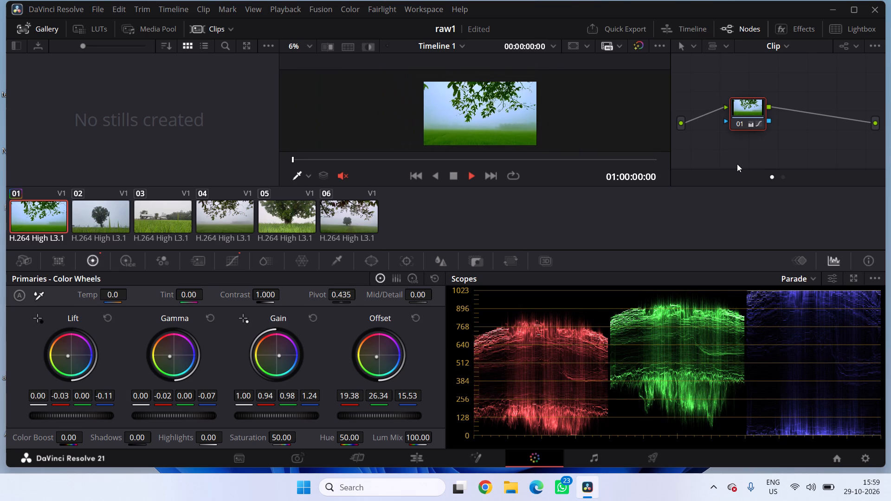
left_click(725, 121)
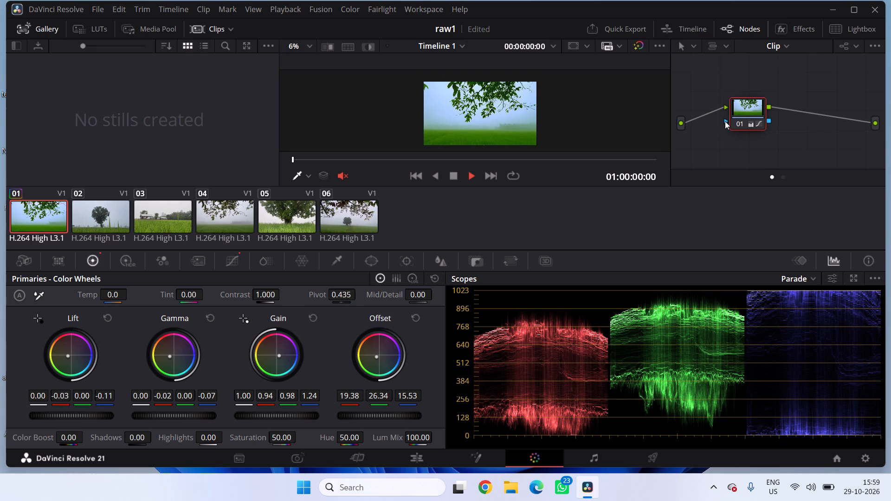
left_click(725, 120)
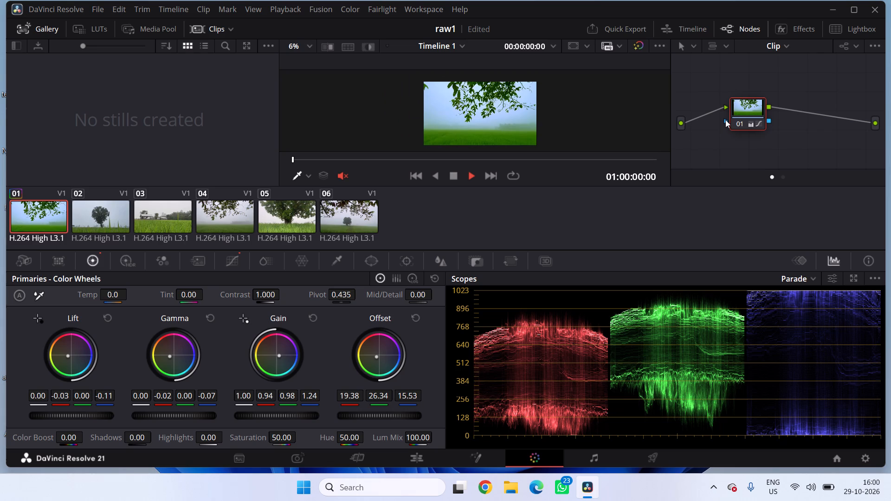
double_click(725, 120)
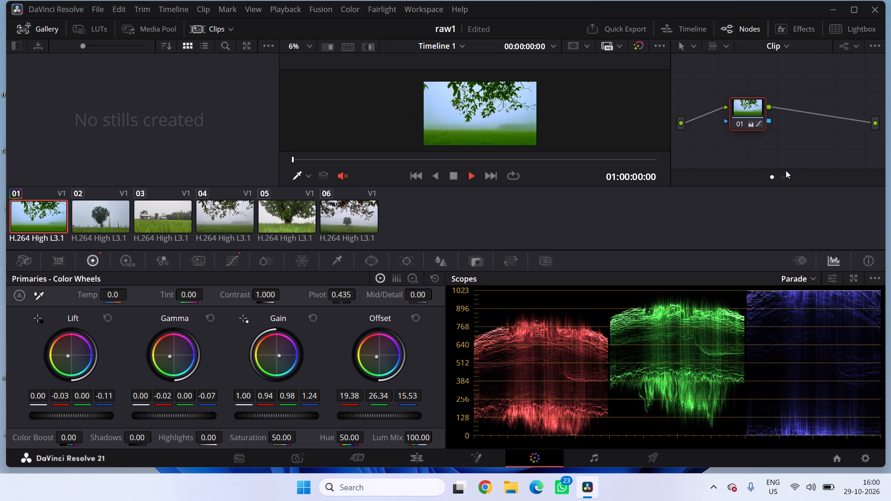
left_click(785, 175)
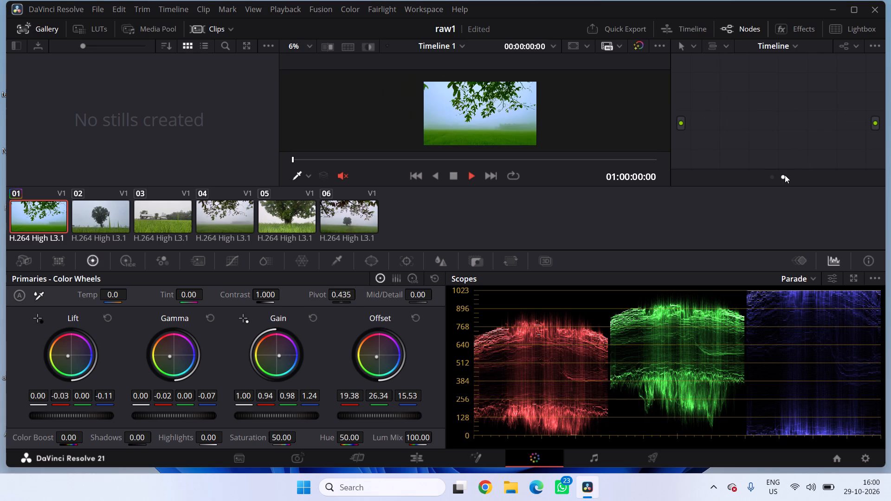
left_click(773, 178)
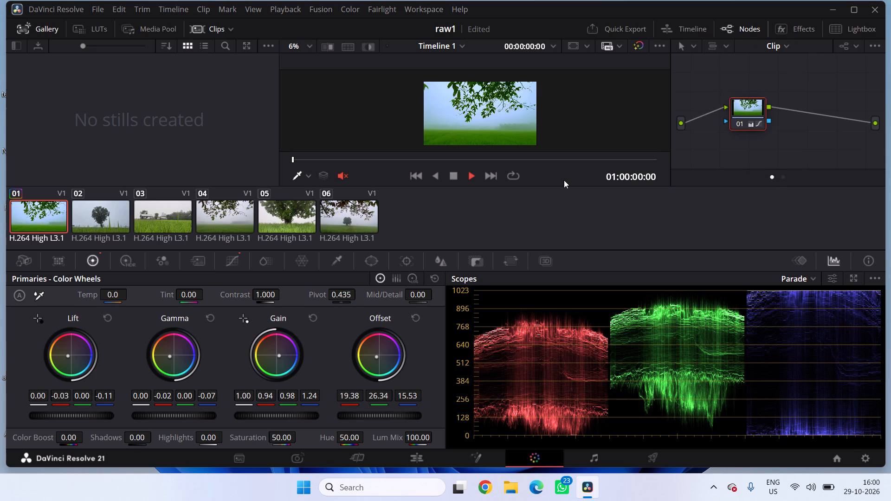
Play back the timeline from graded clip 01 into clip 02, and return to clip 01.
left_click(471, 177)
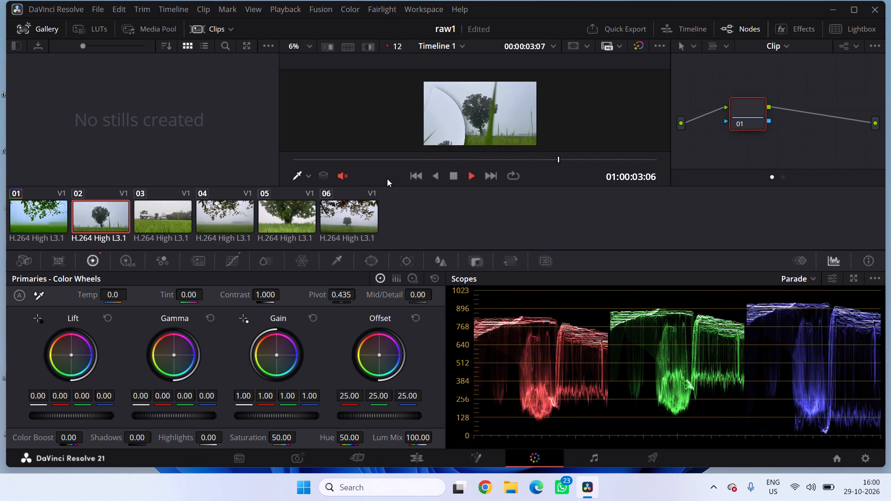
left_click(30, 214)
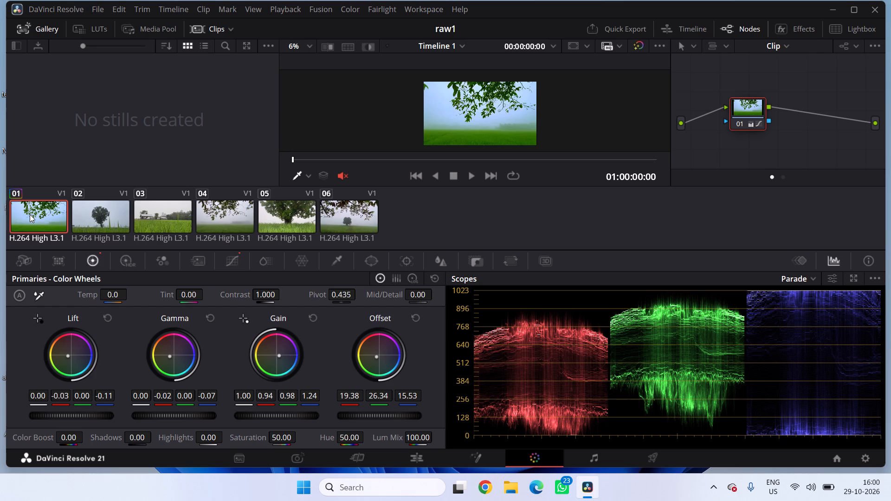
left_click(107, 221)
left_click(43, 215)
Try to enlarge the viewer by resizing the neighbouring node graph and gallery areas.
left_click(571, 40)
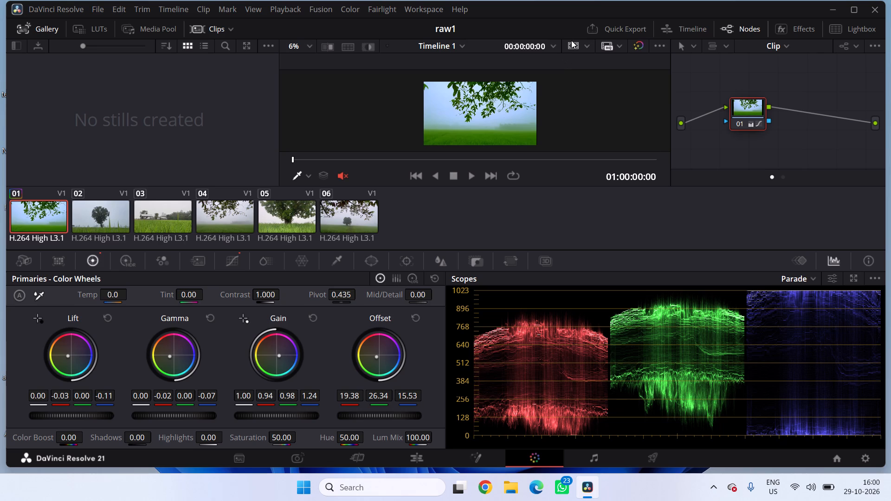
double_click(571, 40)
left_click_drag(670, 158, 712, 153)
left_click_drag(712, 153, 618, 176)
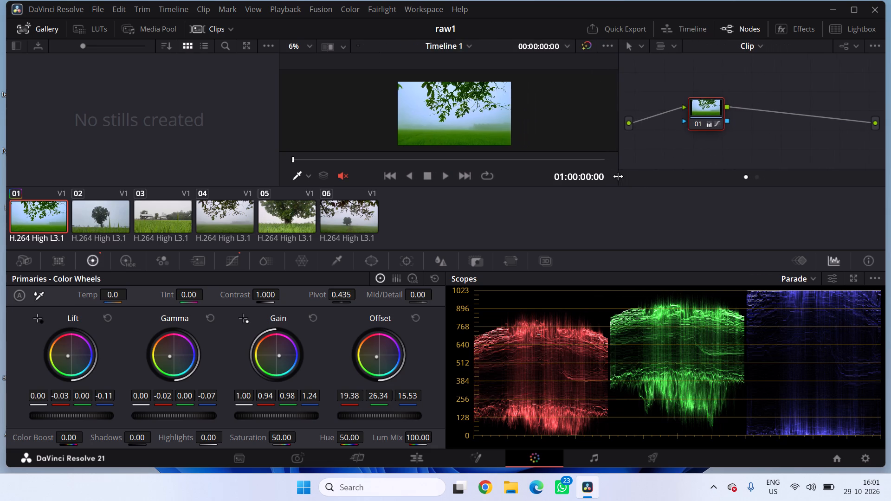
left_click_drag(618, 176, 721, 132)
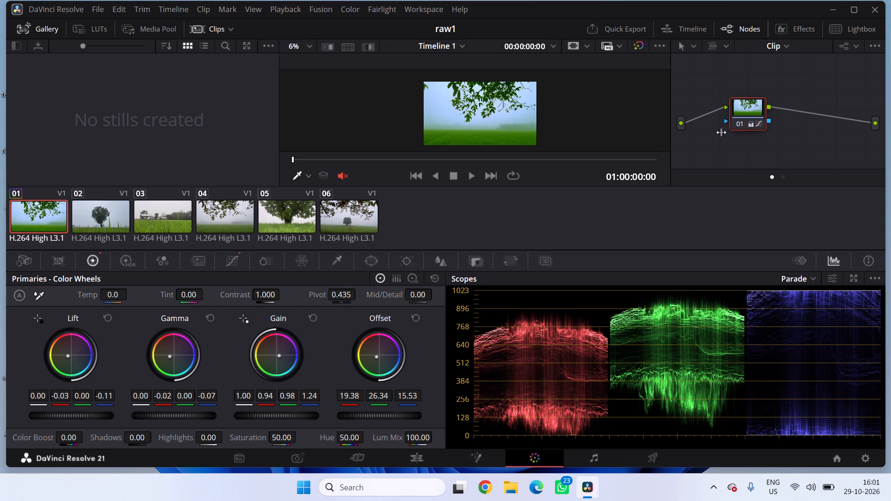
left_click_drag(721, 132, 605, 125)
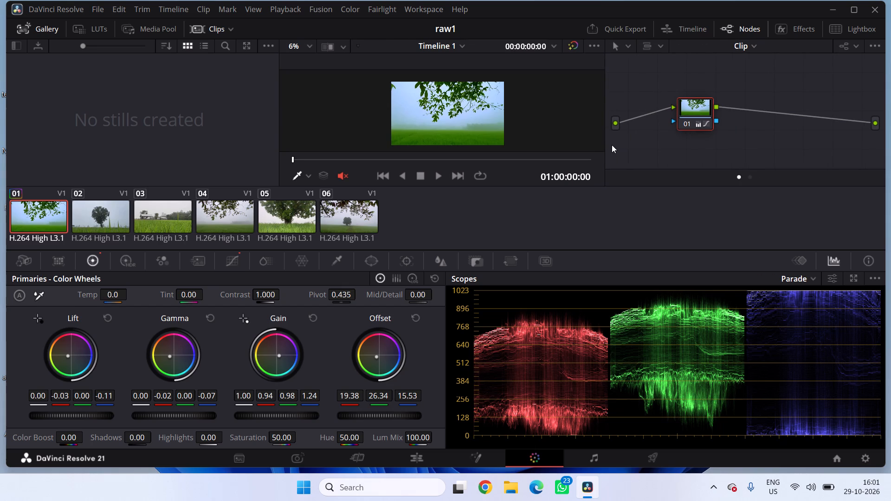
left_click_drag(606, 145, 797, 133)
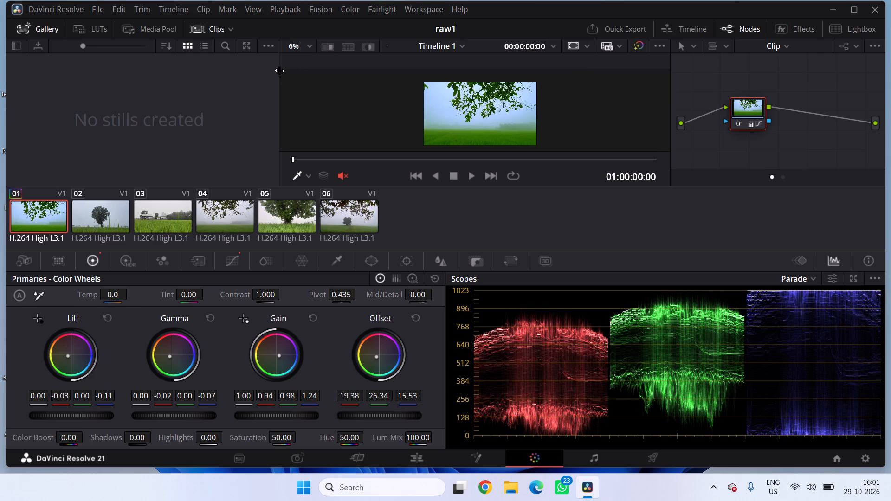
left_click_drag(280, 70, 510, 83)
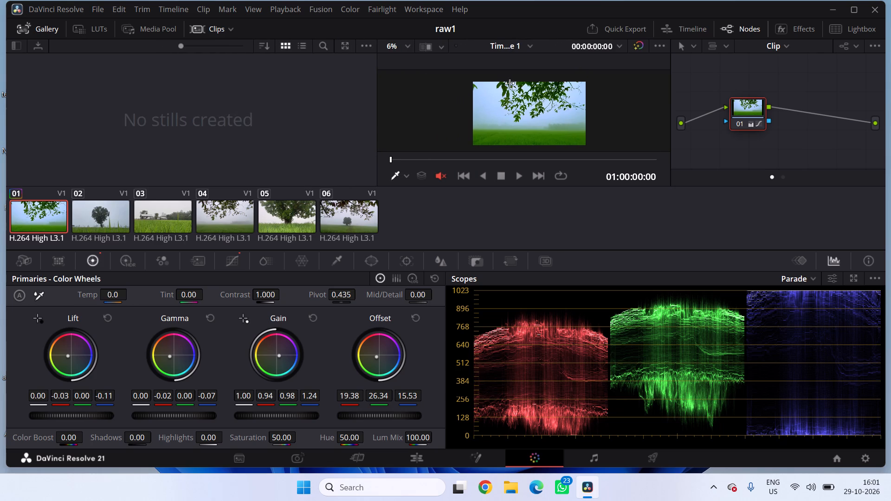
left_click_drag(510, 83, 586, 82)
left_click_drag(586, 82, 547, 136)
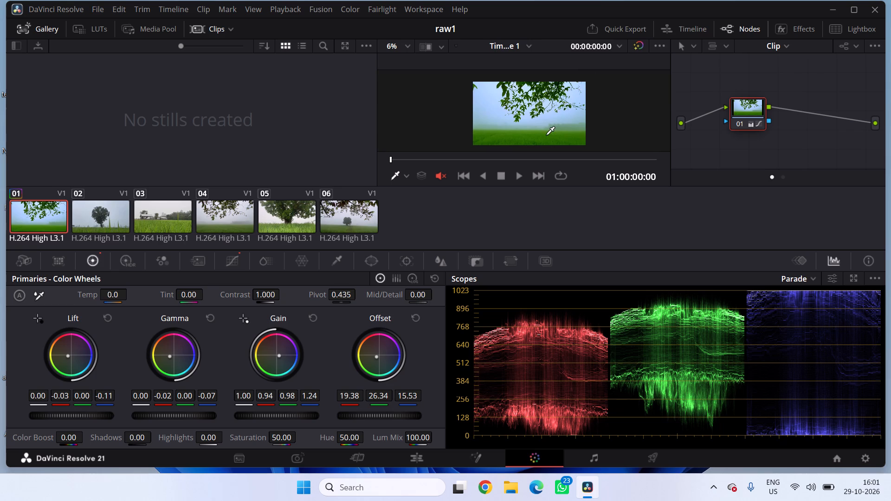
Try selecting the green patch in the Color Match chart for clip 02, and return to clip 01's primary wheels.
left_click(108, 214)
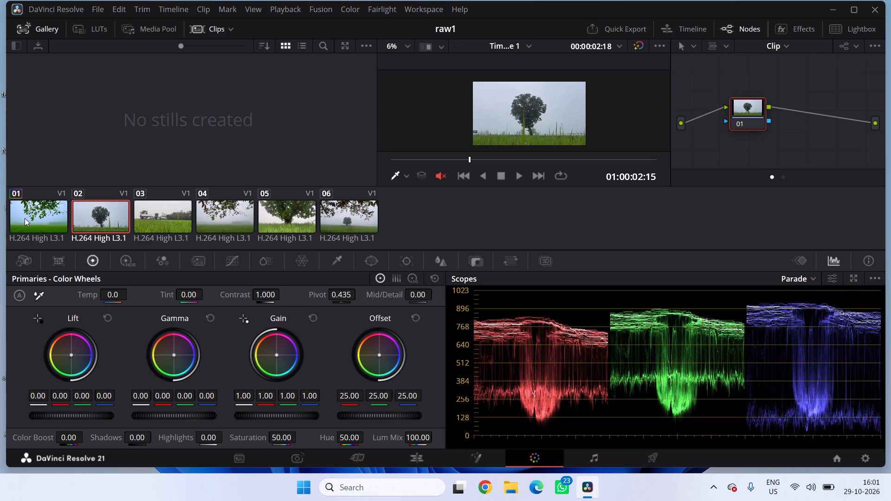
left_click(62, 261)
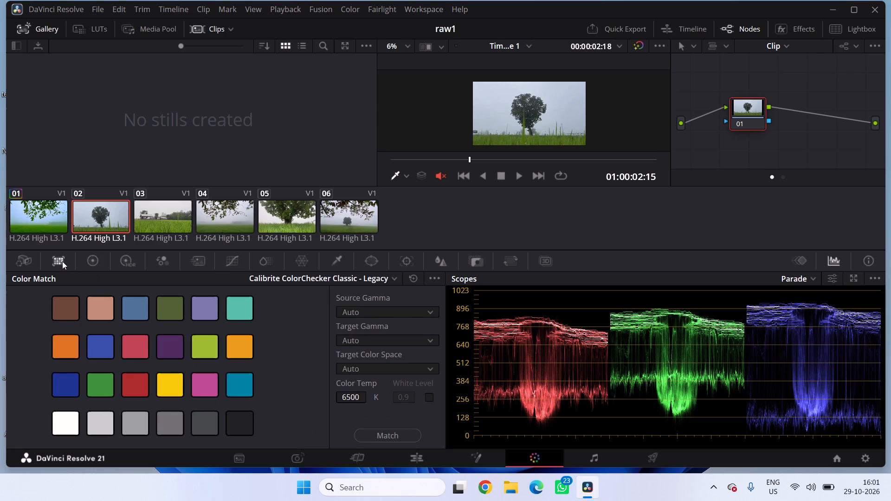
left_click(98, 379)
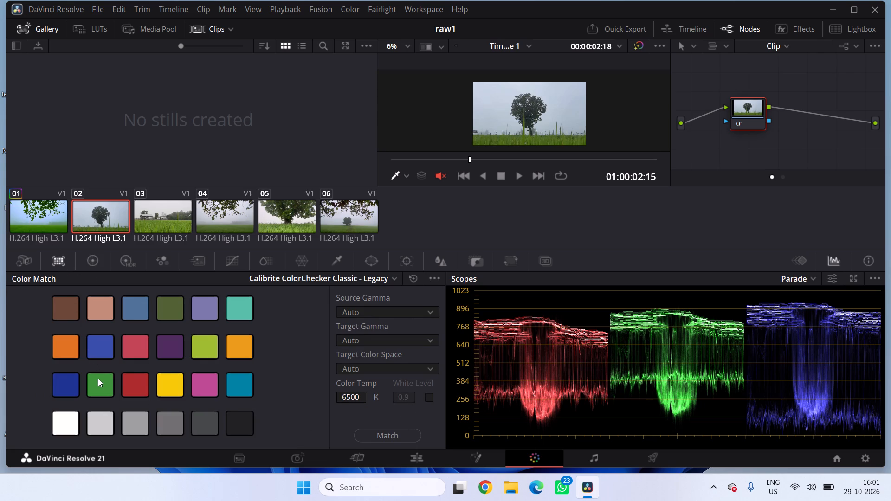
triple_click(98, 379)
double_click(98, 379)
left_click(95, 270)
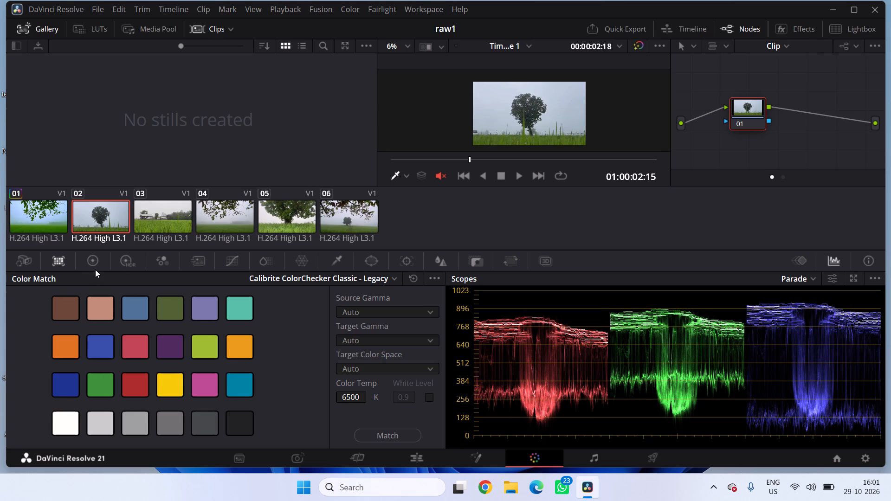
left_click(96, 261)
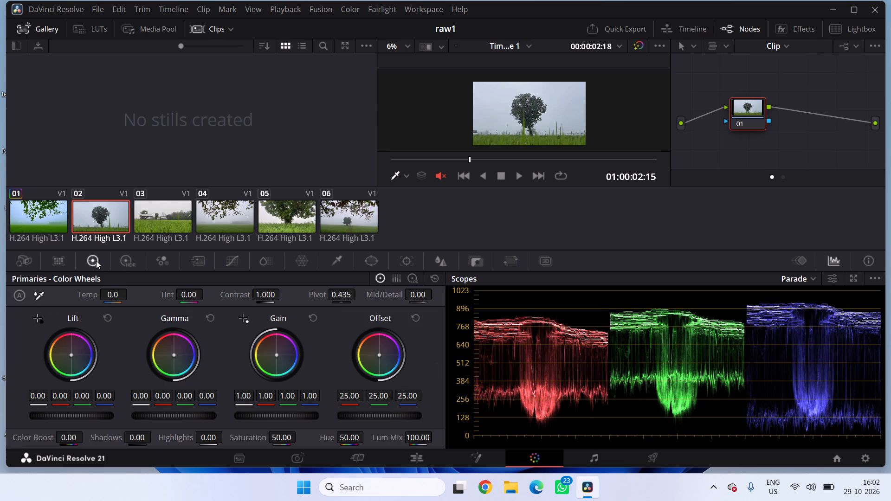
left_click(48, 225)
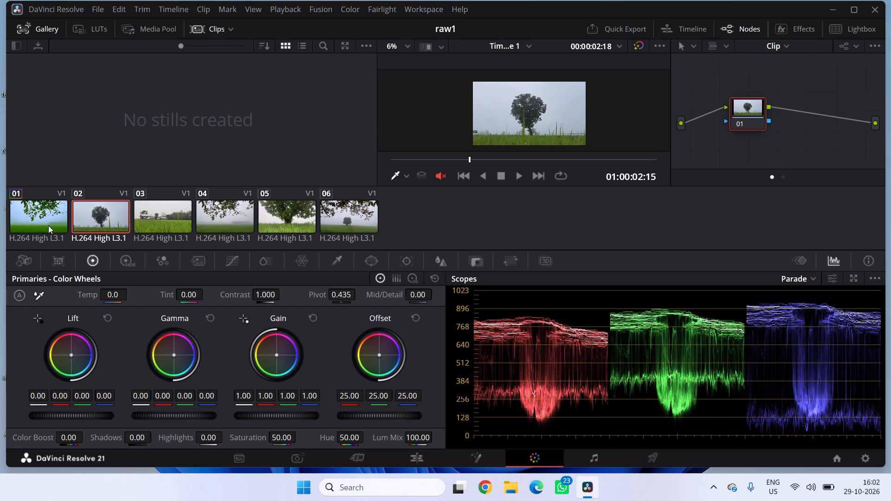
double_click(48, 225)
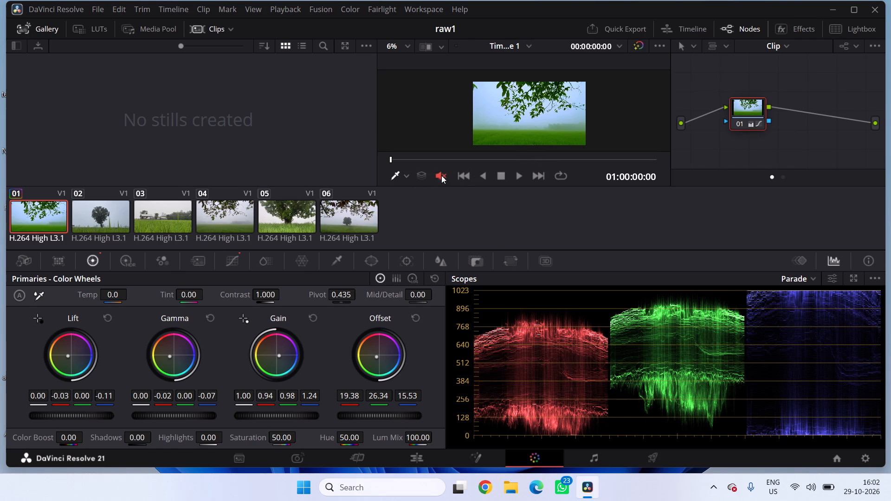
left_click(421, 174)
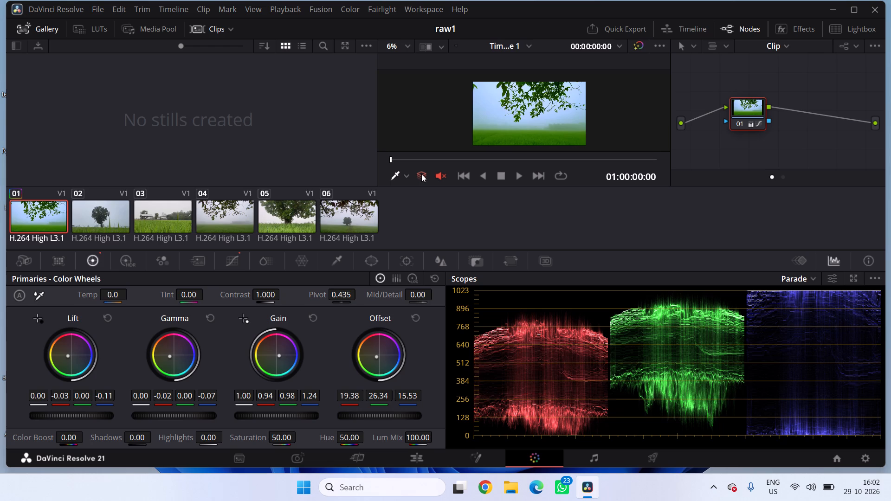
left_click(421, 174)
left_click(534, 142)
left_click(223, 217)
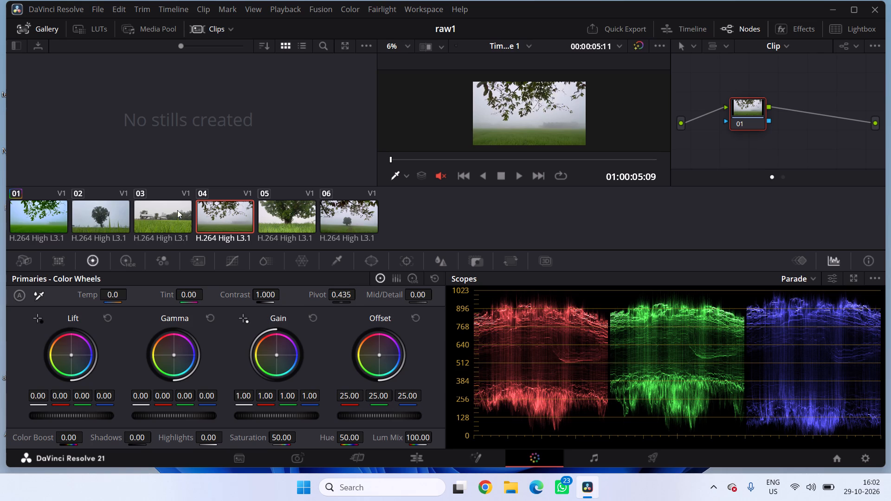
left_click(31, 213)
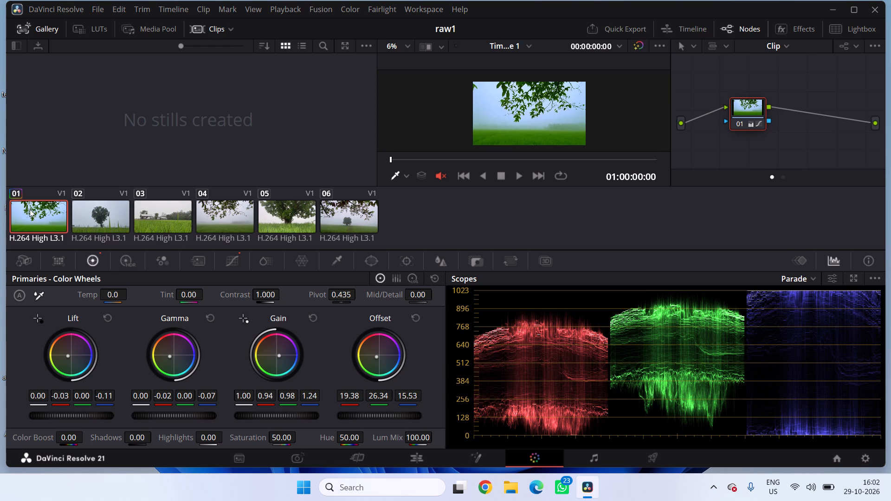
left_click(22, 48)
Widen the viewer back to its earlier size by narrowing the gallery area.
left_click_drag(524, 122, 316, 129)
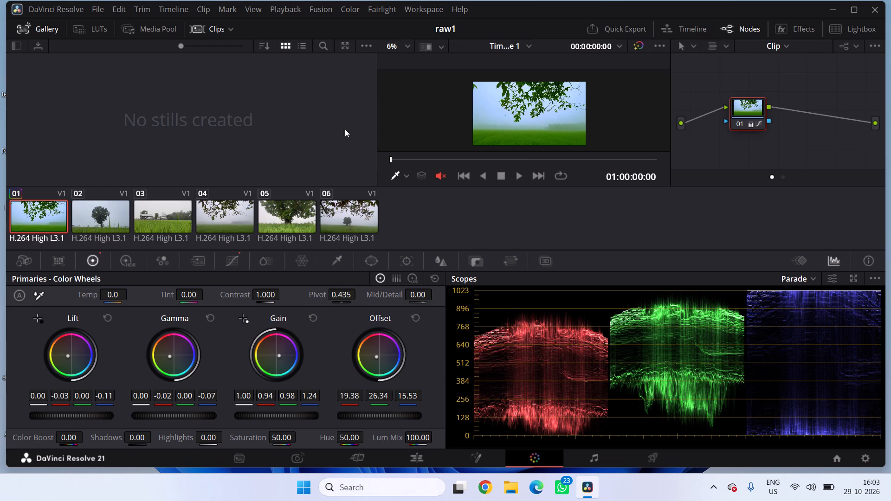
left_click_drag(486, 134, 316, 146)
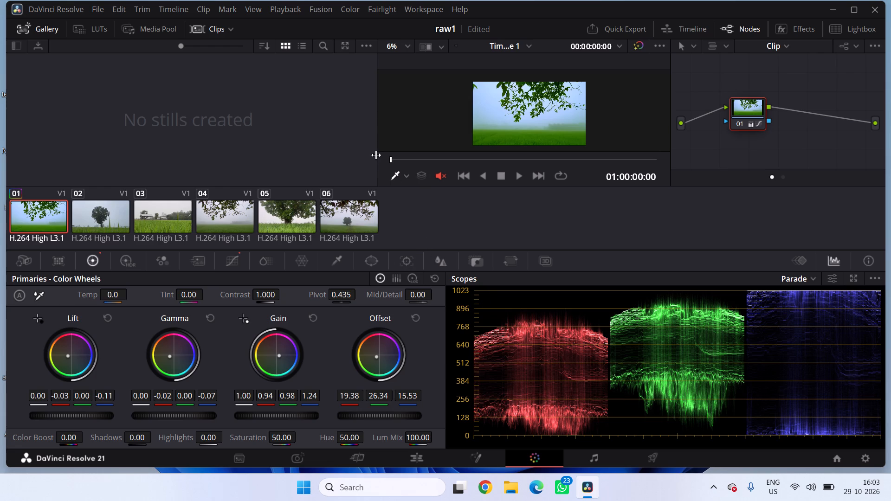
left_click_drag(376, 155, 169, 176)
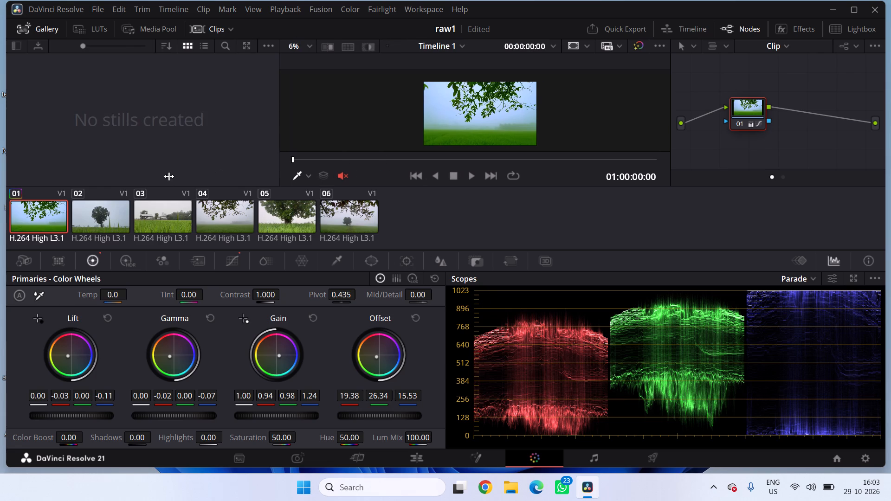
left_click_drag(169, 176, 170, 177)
Shift clip 01's Dark balance in the HDR colour wheels to about X -0.04 and Y -0.04.
left_click(126, 262)
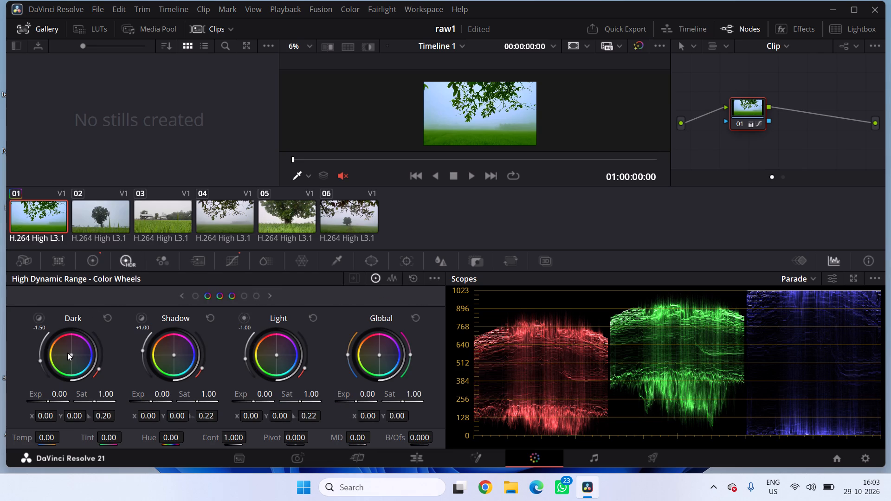
left_click_drag(72, 353, 68, 353)
left_click_drag(68, 353, 52, 371)
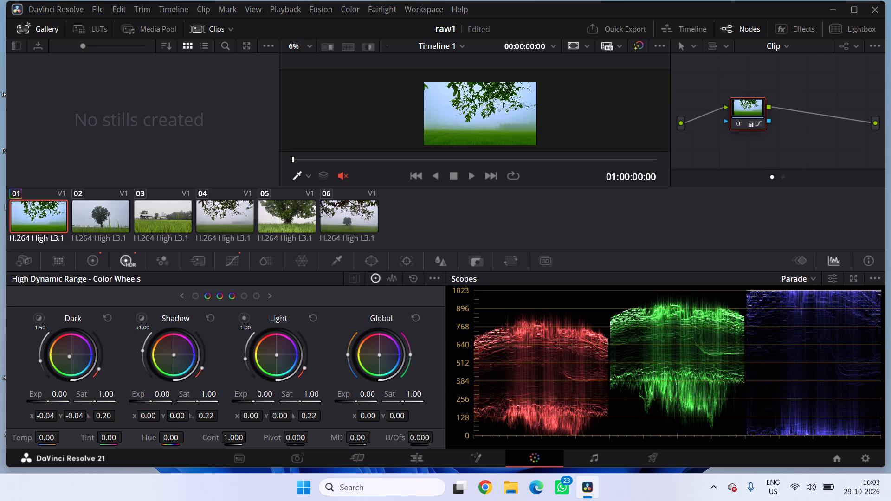
Shift clip 01's Dark balance in the HDR colour wheels to about X -0.06 and Y -0.04.
left_click_drag(52, 371, 51, 373)
left_click_drag(51, 373, 47, 370)
Shift clip 01's Shadow balance in the HDR colour wheels to about X -0.06 and Y 0.03.
left_click_drag(173, 355, 173, 355)
left_click_drag(173, 355, 151, 341)
left_click_drag(151, 341, 149, 342)
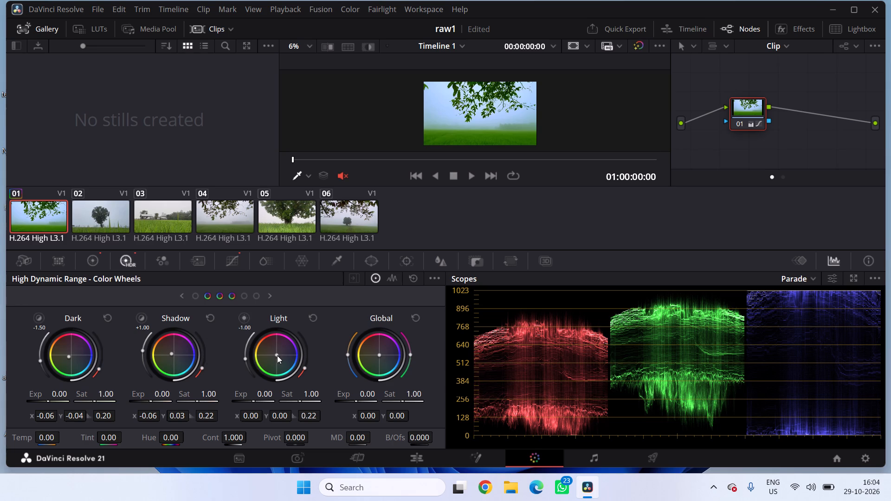
Shift clip 01's Light balance in the HDR colour wheels to about X -0.08 and Y -0.06.
left_click_drag(274, 355, 251, 373)
left_click_drag(251, 373, 241, 382)
Shift clip 01's Global balance in the HDR colour wheels to about X 0.00 and Y -0.03.
left_click_drag(379, 355, 379, 354)
left_click_drag(379, 354, 366, 345)
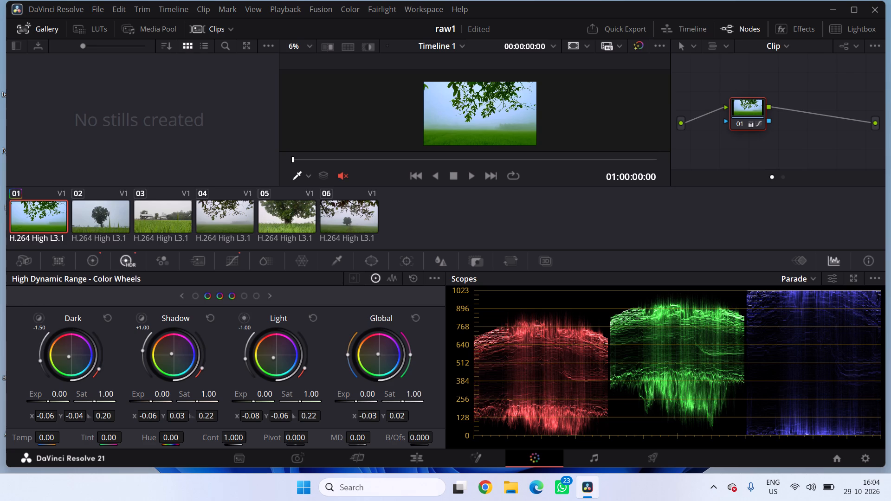
left_click_drag(366, 345, 372, 363)
left_click_drag(372, 363, 374, 365)
left_click_drag(374, 365, 380, 367)
Try playing back the graded clip 01 in the viewer, turning looping on and off again.
left_click(510, 178)
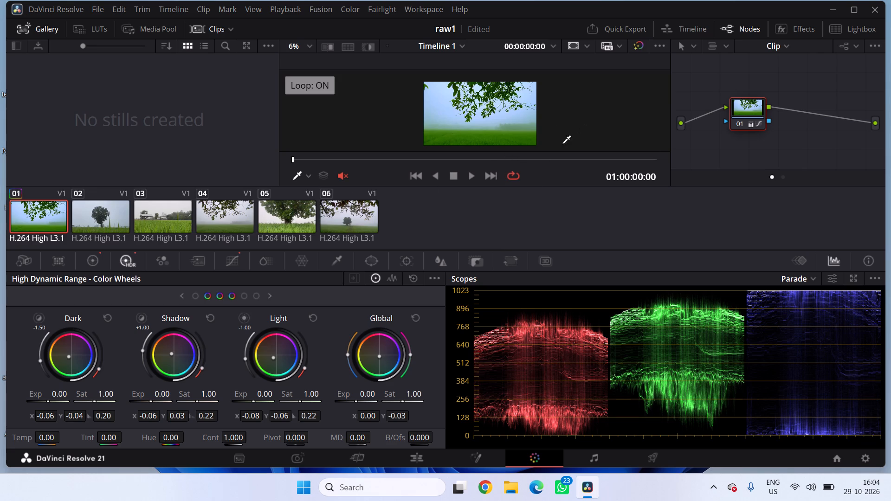
left_click(471, 177)
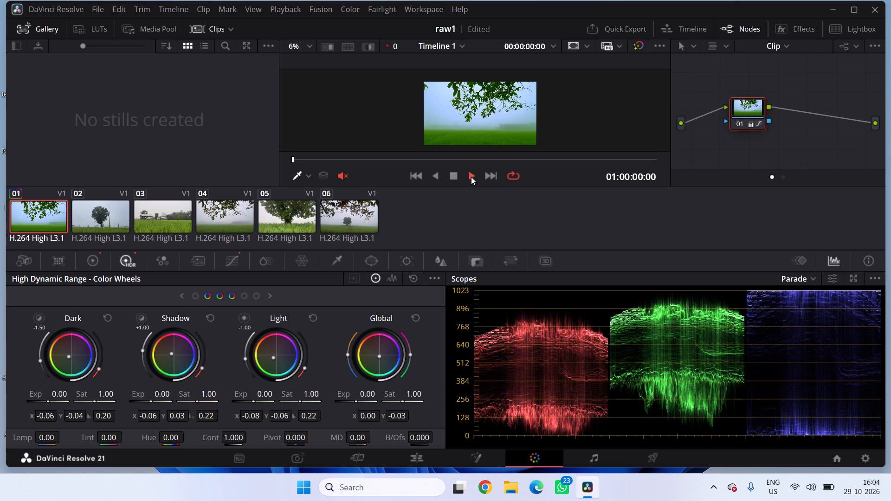
left_click(471, 177)
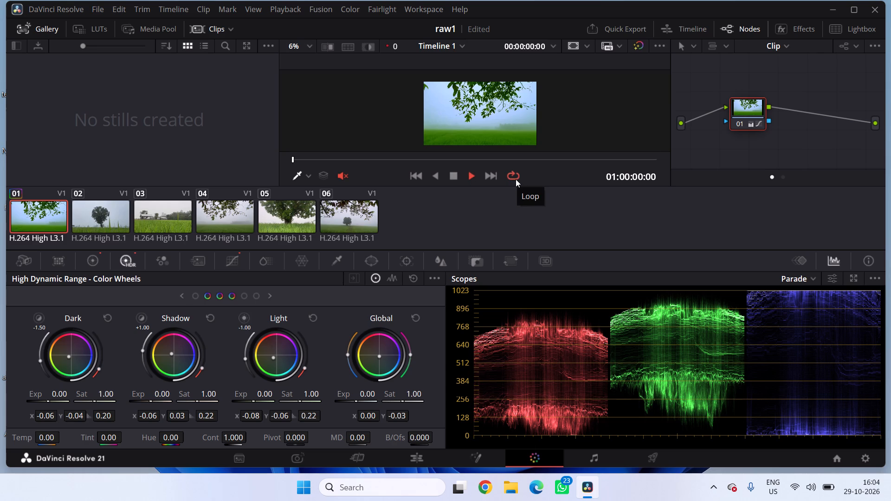
left_click(516, 179)
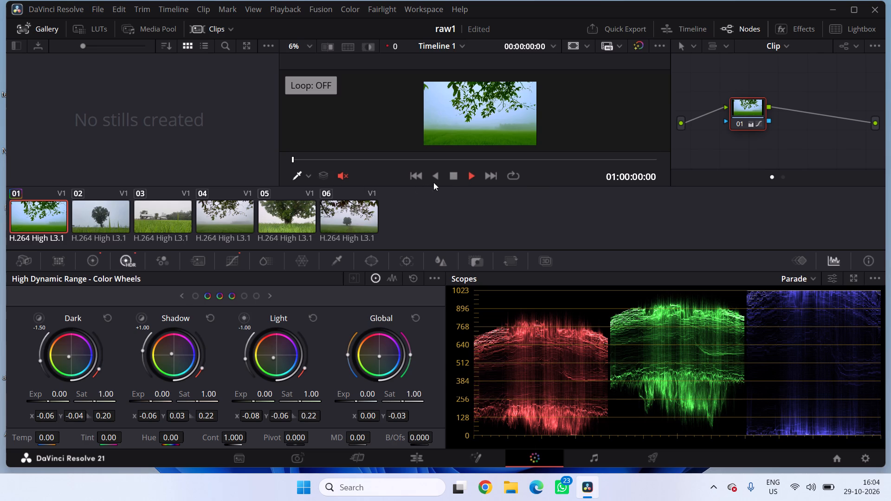
left_click(456, 179)
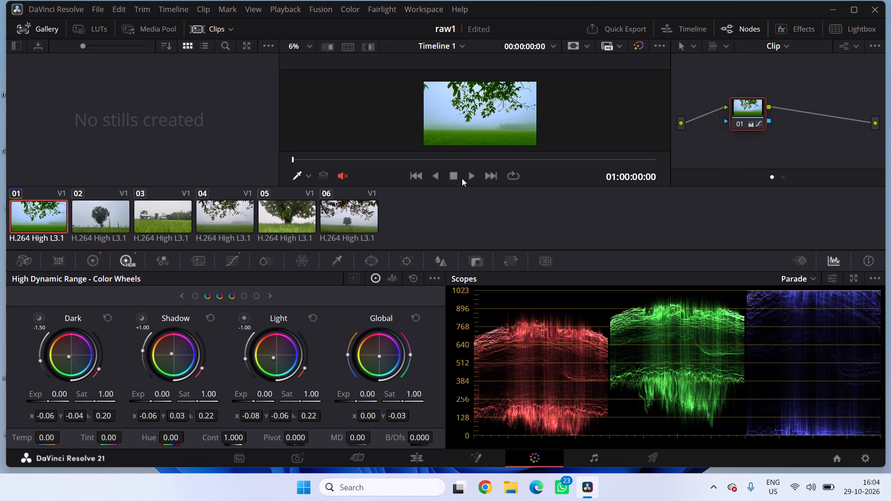
left_click(471, 173)
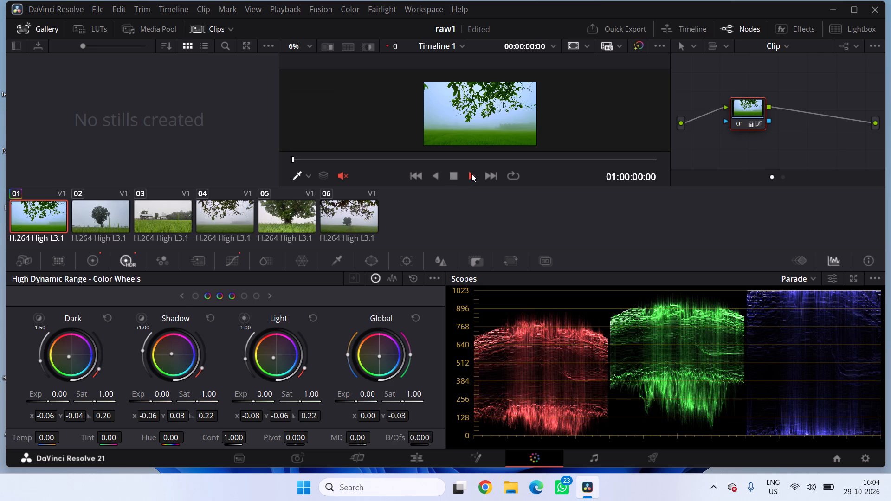
left_click(471, 173)
Try to zoom clip 01's picture in the viewer and move it back up into view.
scroll(43, 217, "up", 4, "ctrl")
scroll(487, 97, "up", 3, "ctrl")
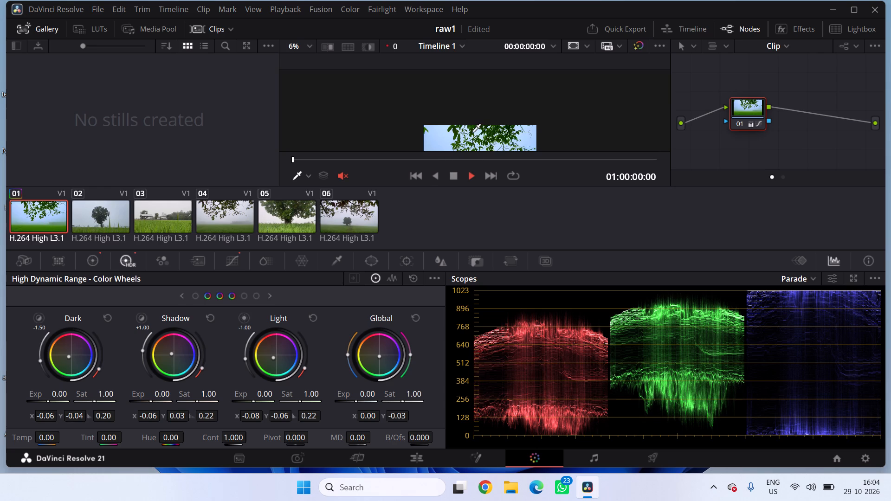
left_click_drag(472, 133, 472, 128)
scroll(472, 128, "down", 2)
left_click_drag(472, 146, 490, 89)
left_click_drag(490, 89, 481, 127)
triple_click(483, 122)
left_click_drag(483, 122, 515, 72)
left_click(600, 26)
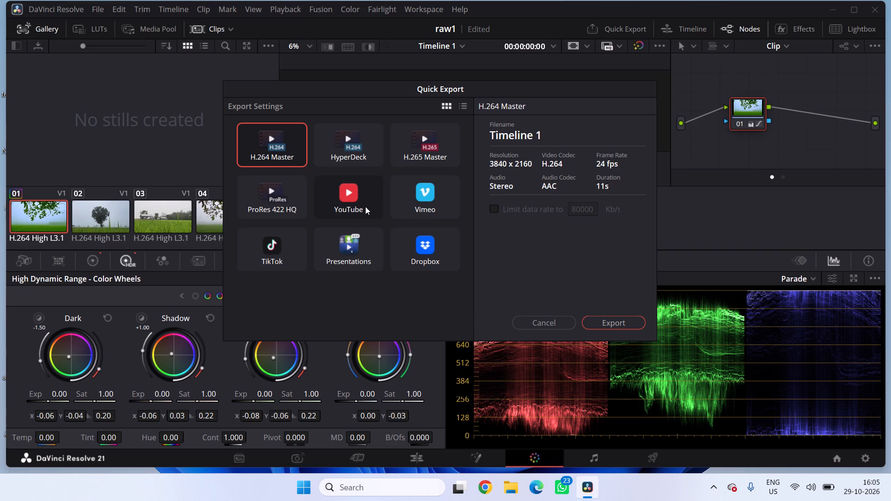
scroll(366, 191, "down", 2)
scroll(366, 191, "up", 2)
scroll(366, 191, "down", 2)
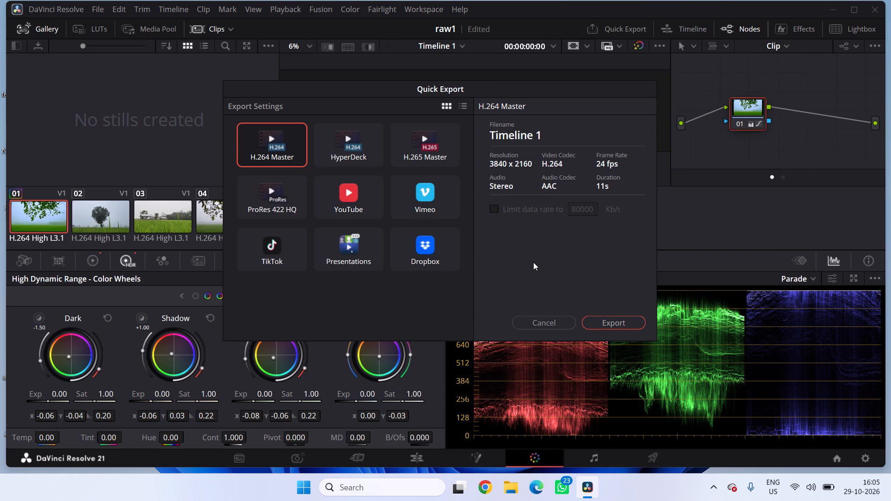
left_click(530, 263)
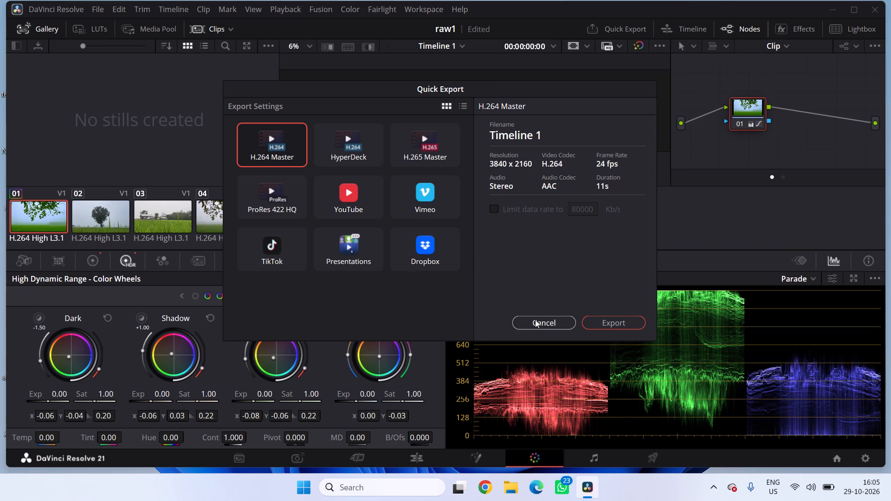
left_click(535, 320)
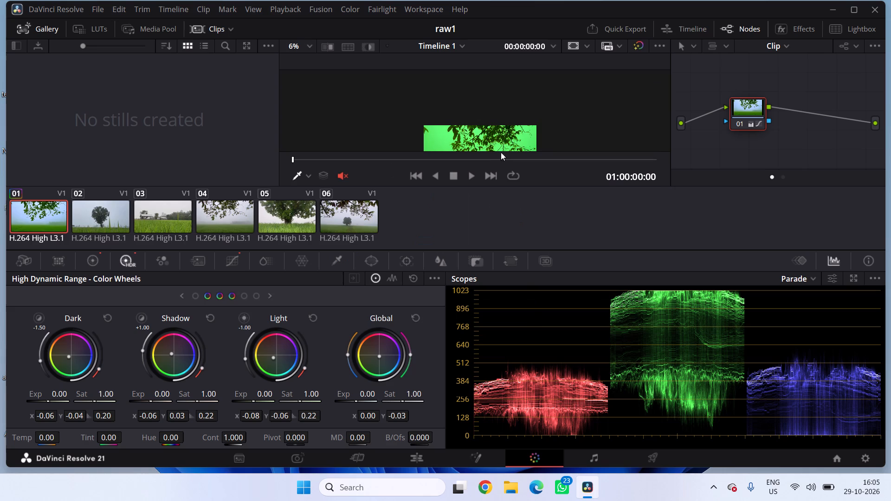
Try again to move clip 01's picture up into full view in the viewer.
left_click_drag(495, 141, 509, 106)
left_click_drag(509, 106, 447, 144)
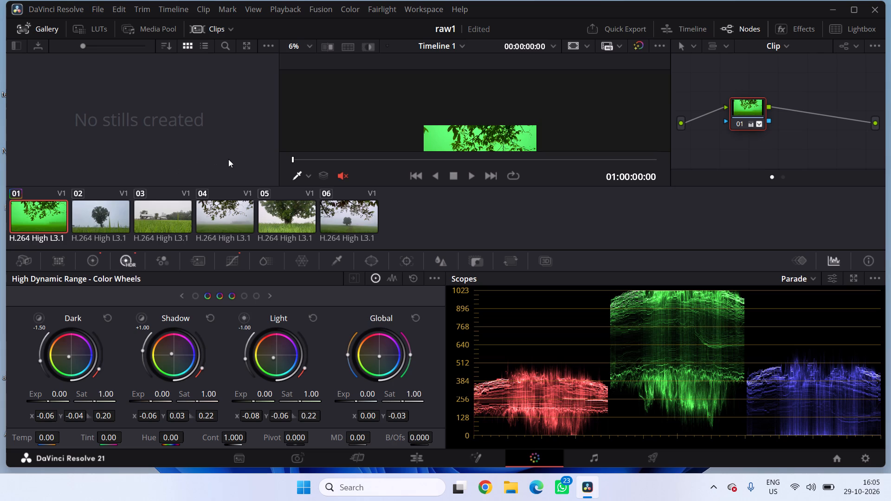
Extract node 01 from clip 01's node graph so it is disconnected from the input and output.
key("e")
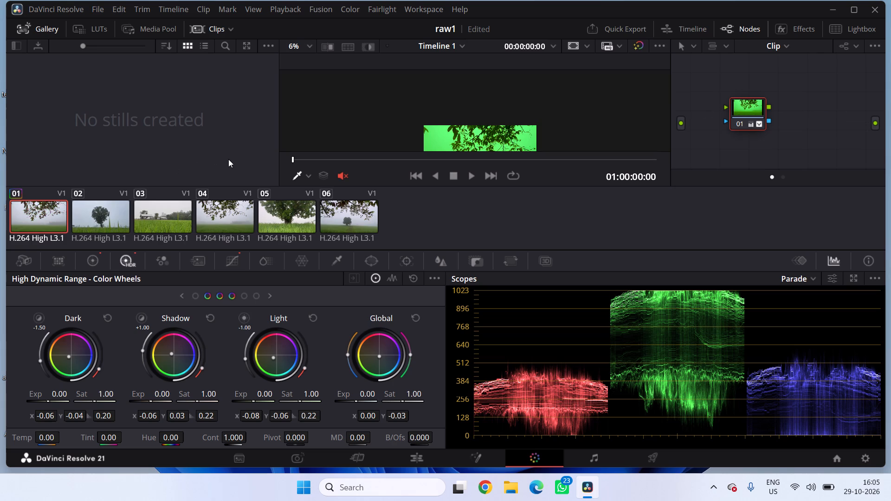
key("e")
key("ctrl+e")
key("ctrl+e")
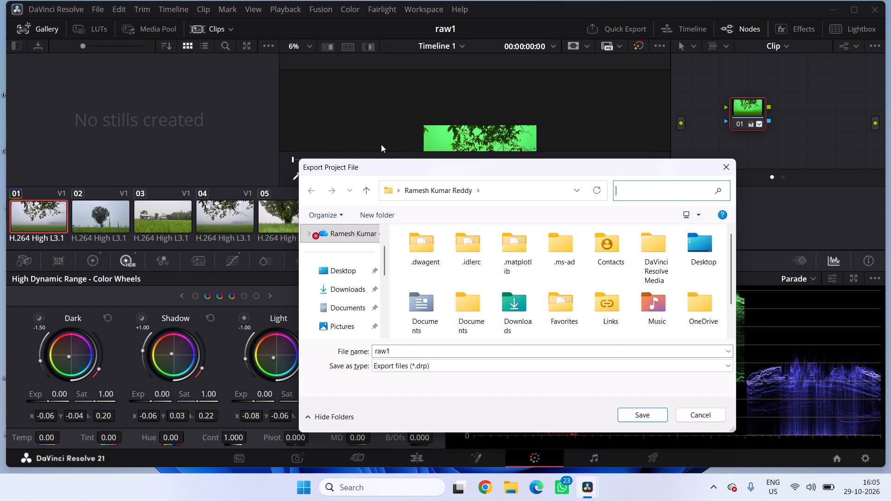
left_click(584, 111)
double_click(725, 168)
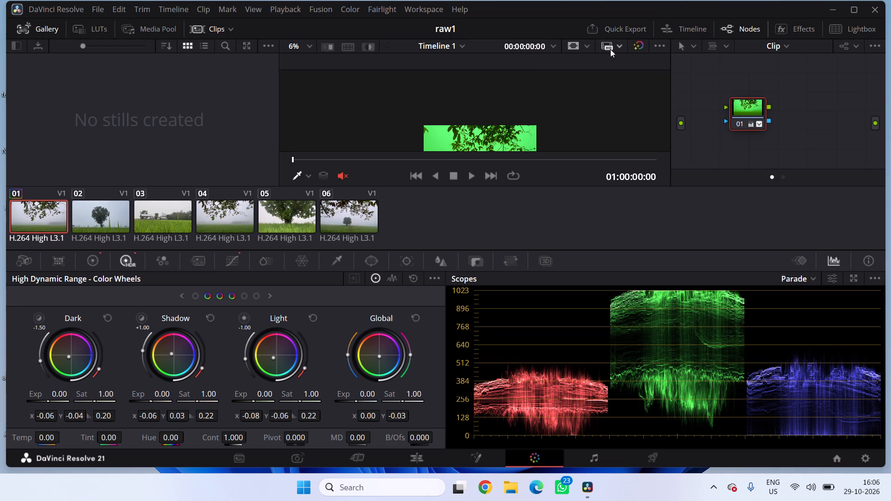
Play Timeline 1 in reverse to review the clips with the viewer picture zoomed out, and stop playback on clip 03.
left_click(432, 172)
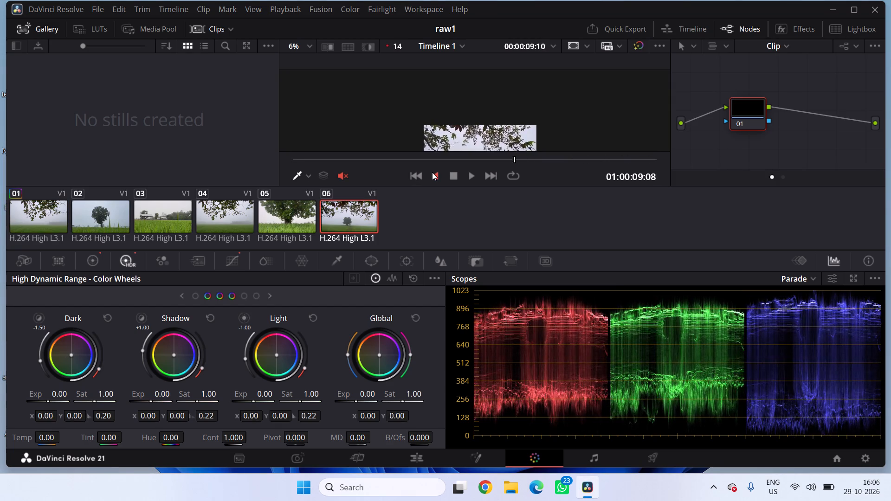
scroll(451, 138, "down", 1)
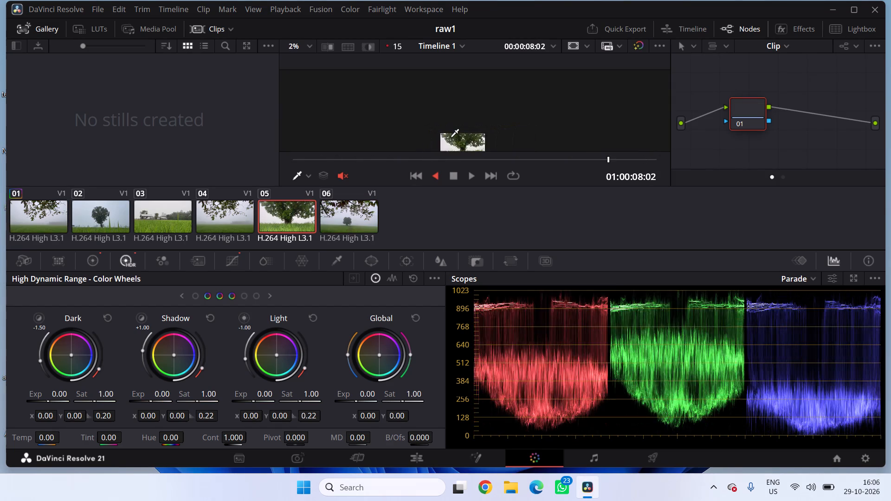
scroll(451, 138, "down", 1)
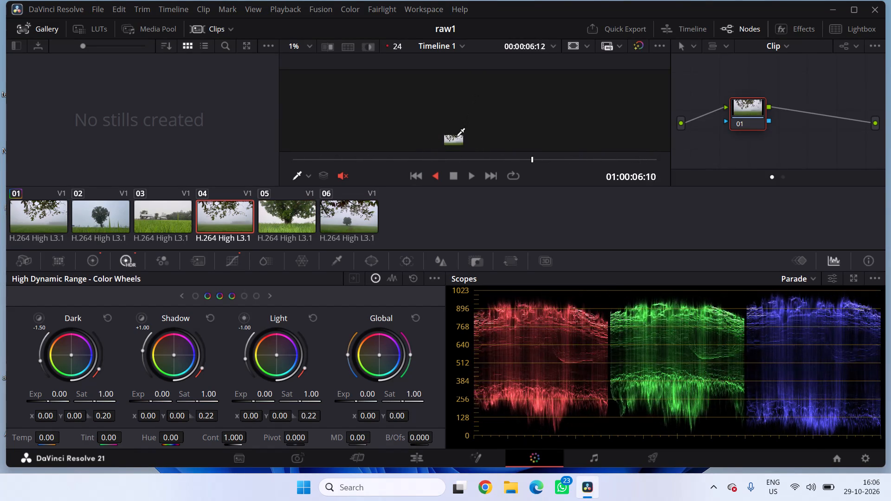
scroll(457, 137, "up", 2, "ctrl")
scroll(457, 137, "down", 5, "ctrl")
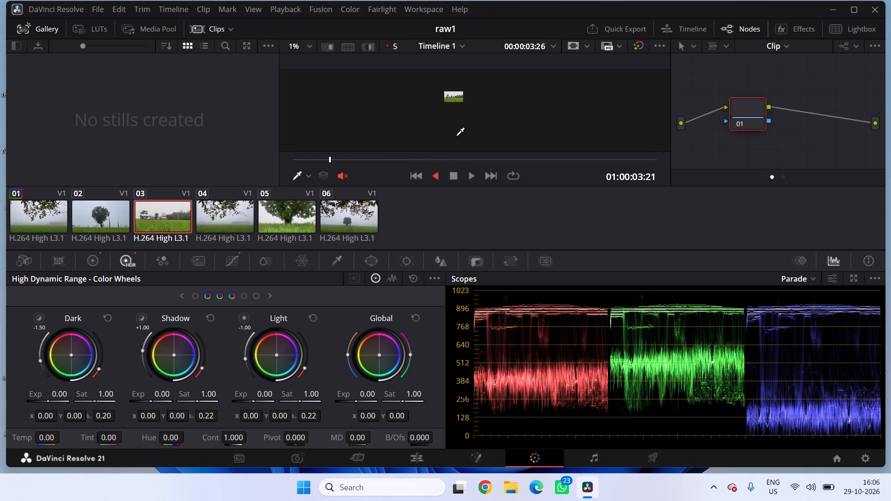
scroll(457, 137, "up", 1, "ctrl")
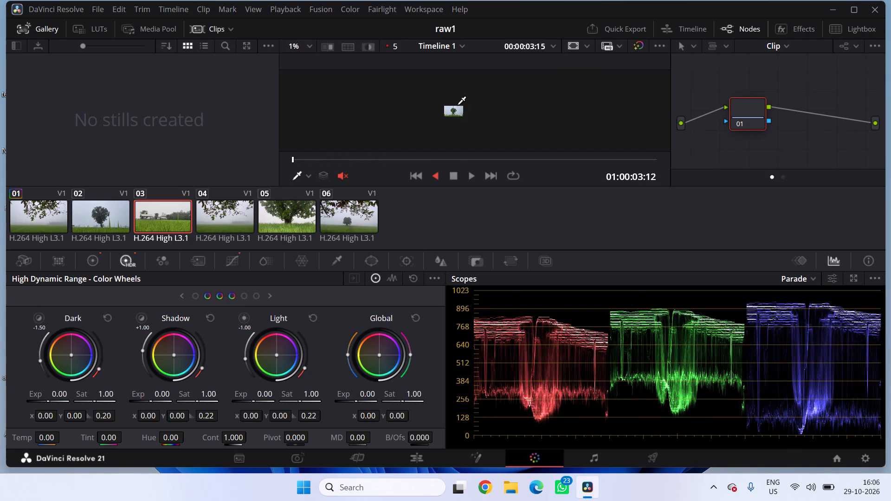
left_click_drag(458, 106, 499, 95)
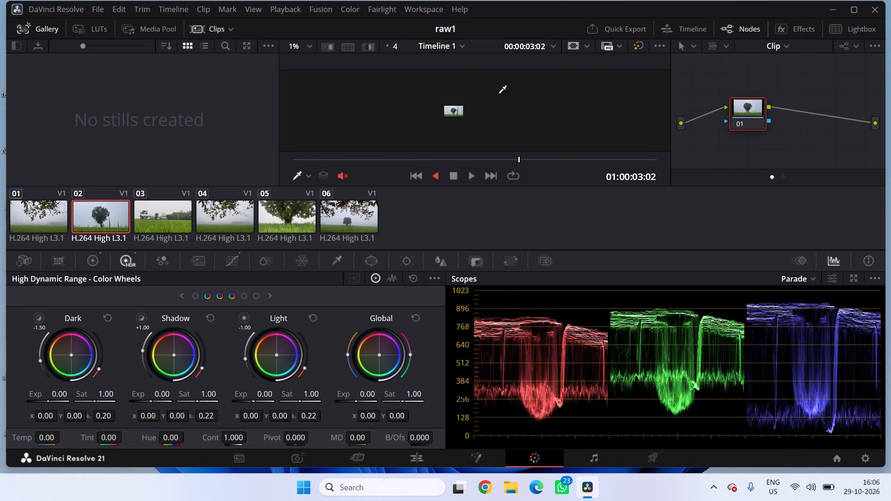
left_click_drag(499, 95, 452, 108)
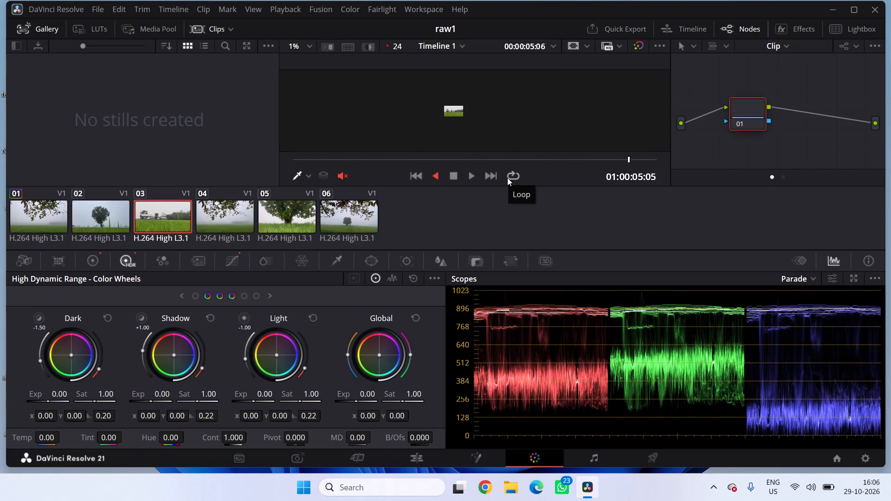
left_click(455, 177)
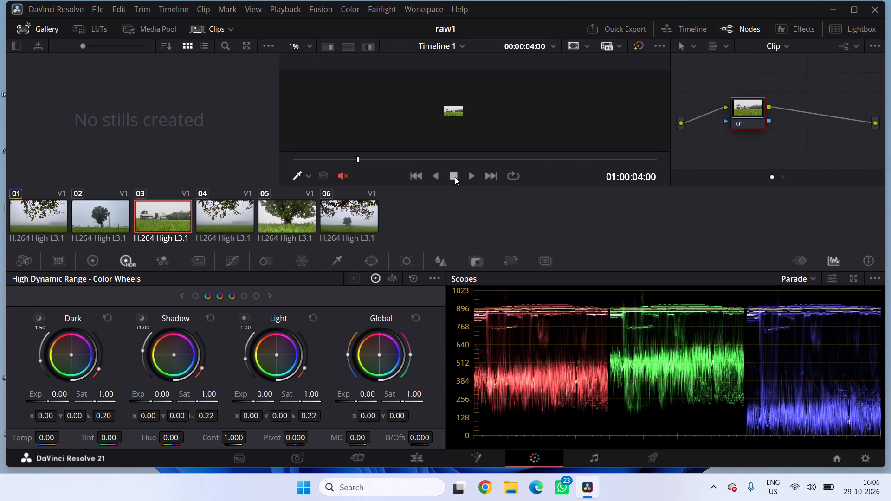
Select clip 01 and try to zoom its picture and move it to the middle of the viewer.
left_click(39, 216)
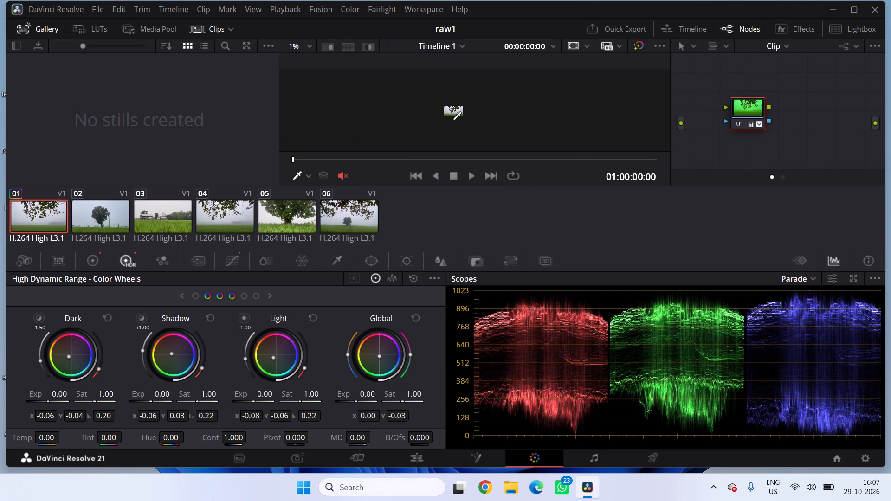
scroll(455, 111, "up", 3, "ctrl")
scroll(455, 111, "down", 2, "ctrl")
scroll(455, 111, "up", 1, "ctrl")
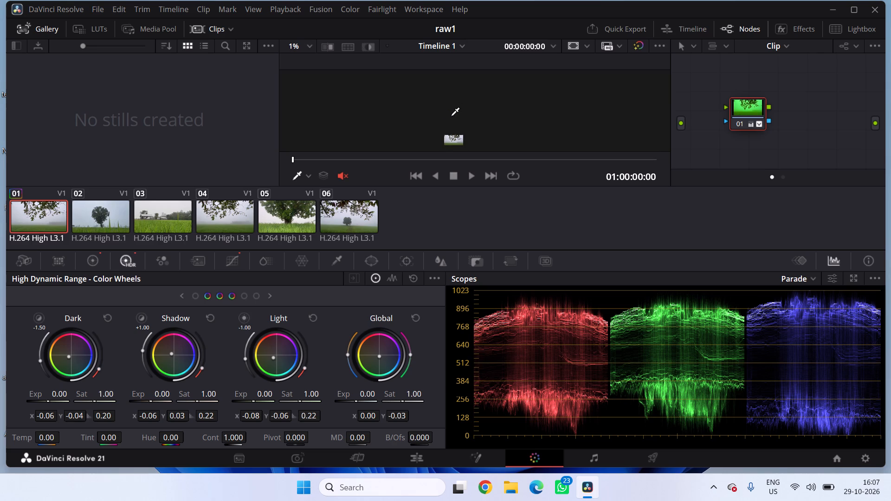
scroll(464, 61, "down", 3, "ctrl")
left_click_drag(454, 141, 466, 110)
Add a Chroma Warp stroke to clip 01 in the Color Warper, pulling the neutral centre toward yellow-green.
left_click(293, 267)
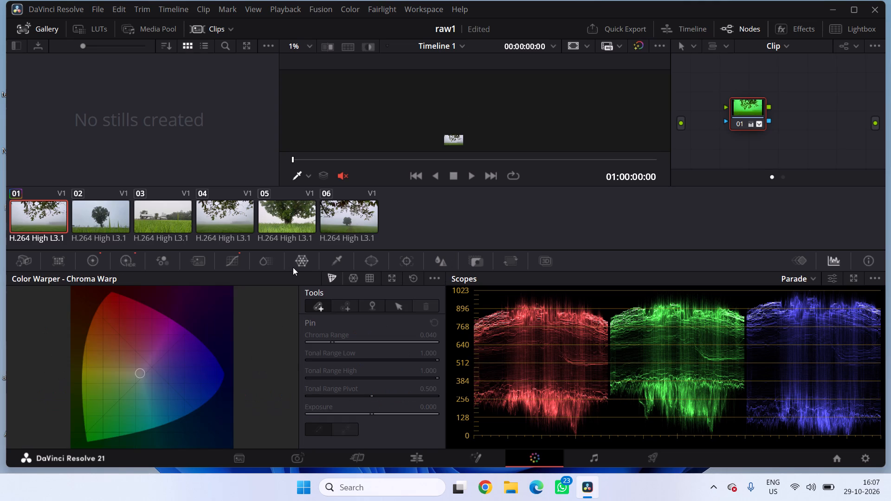
left_click_drag(142, 374, 133, 350)
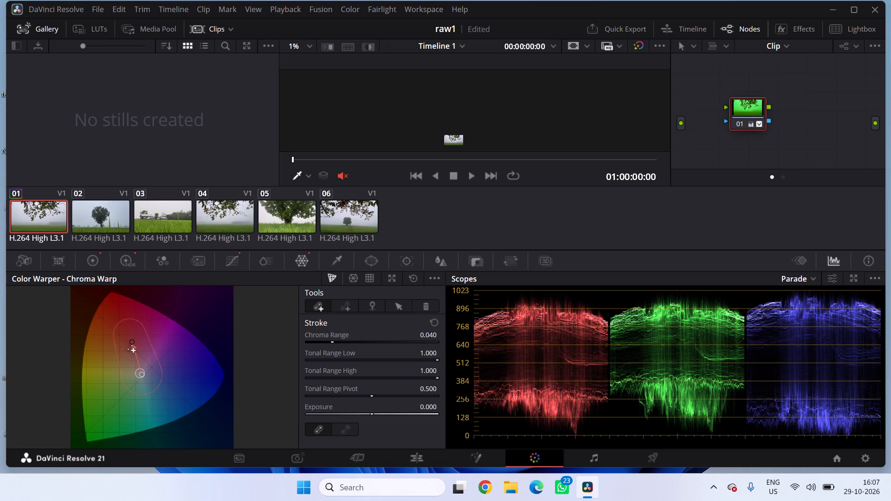
left_click_drag(133, 350, 116, 368)
left_click_drag(116, 368, 107, 387)
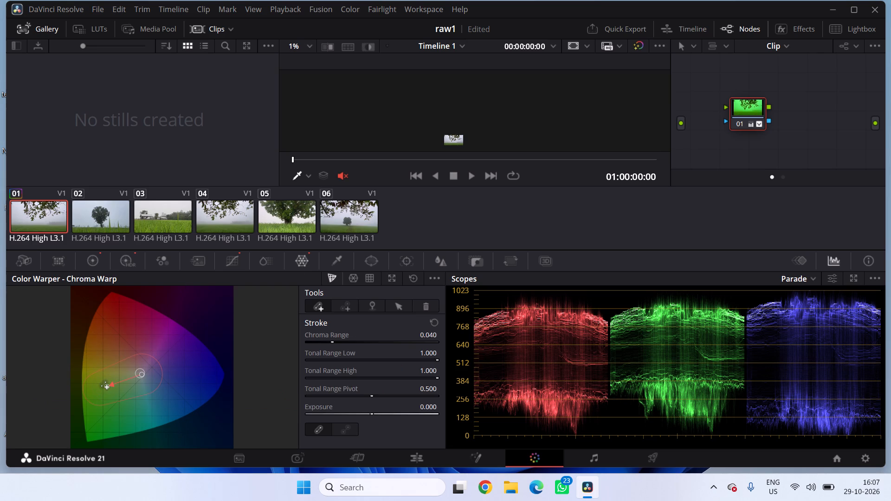
left_click(43, 211)
scroll(43, 211, "right", 1)
scroll(43, 211, "left", 2)
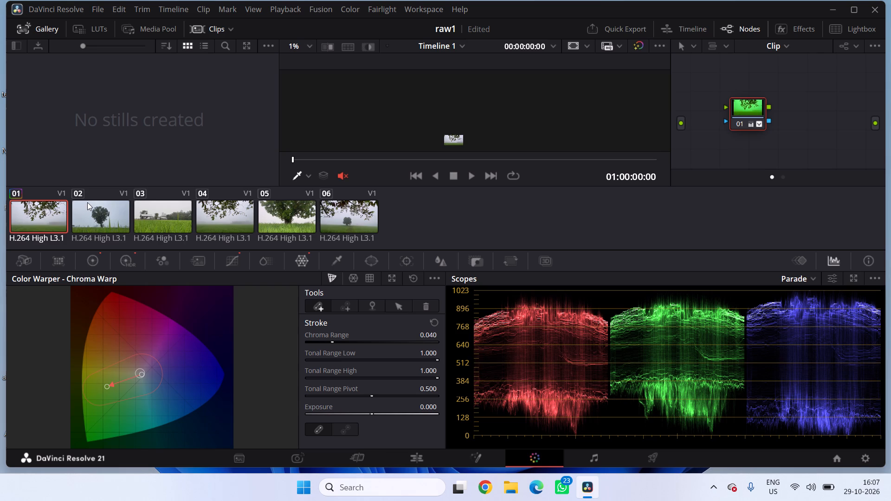
Add a Chroma Warp stroke to clip 02, pulling the neutral centre a short way toward yellow-green.
left_click(87, 202)
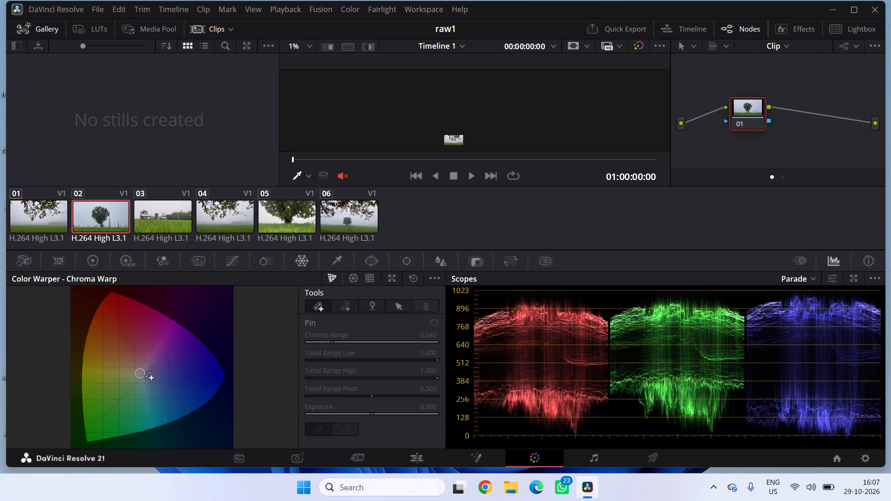
left_click_drag(139, 374, 141, 404)
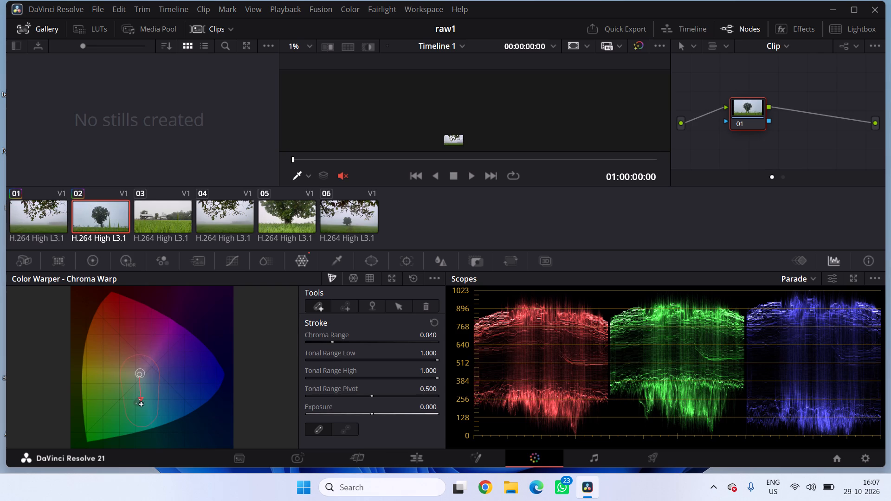
left_click_drag(141, 404, 116, 379)
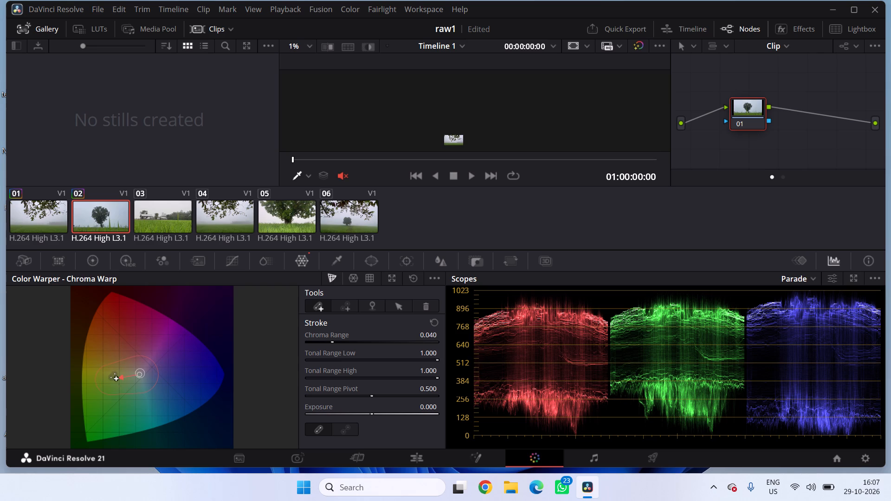
Recentre the small picture in the viewer and try to move it, starting from the picture's middle.
triple_click(443, 146)
double_click(443, 146)
scroll(443, 146, "up", 2, "ctrl")
scroll(443, 146, "down", 8, "ctrl")
scroll(443, 146, "up", 4, "ctrl")
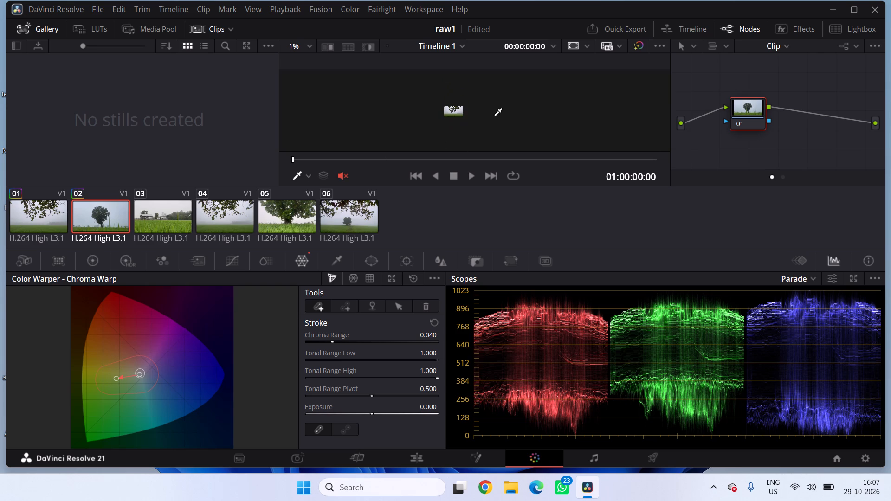
left_click_drag(457, 109, 568, 145)
left_click_drag(568, 145, 776, 154)
left_click_drag(776, 154, 737, 81)
left_click_drag(737, 81, 824, 331)
left_click_drag(824, 331, 774, 350)
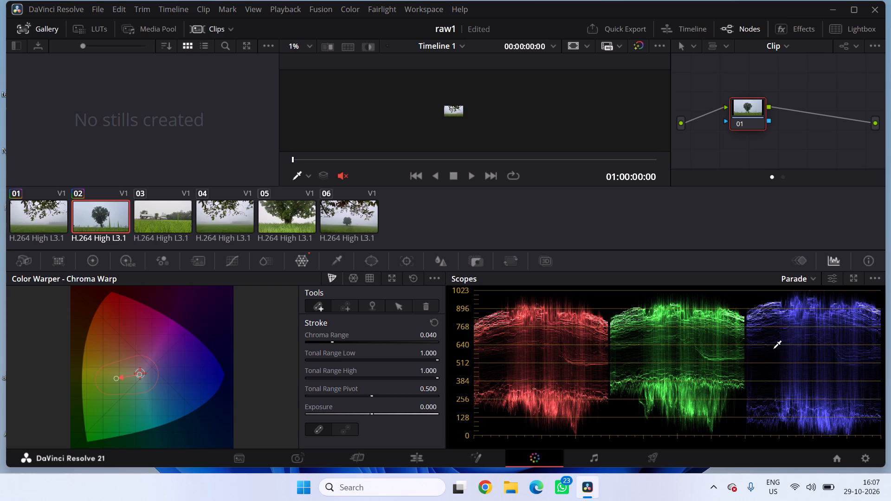
left_click_drag(774, 350, 736, 325)
left_click_drag(736, 325, 700, 285)
left_click_drag(700, 285, 704, 286)
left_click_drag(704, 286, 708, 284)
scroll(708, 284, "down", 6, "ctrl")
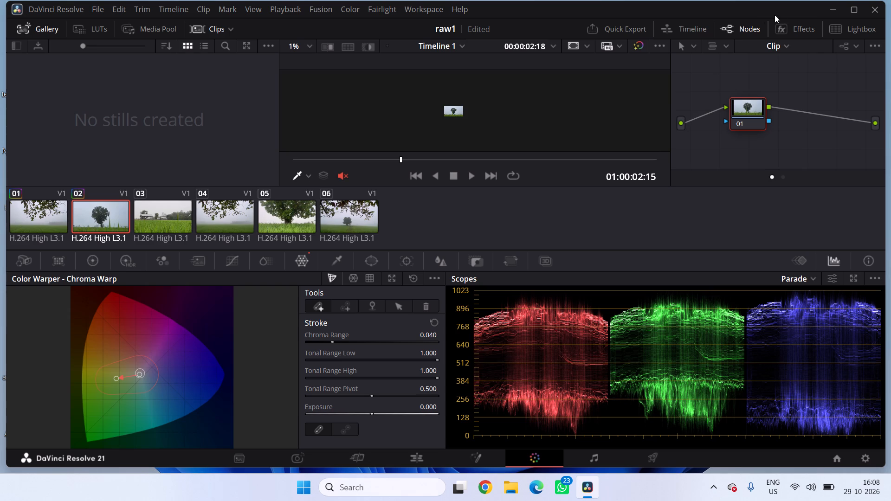
Minimise DaVinci Resolve and refresh the Windows desktop twice, dismissing the WhatsApp notification in between.
double_click(834, 14)
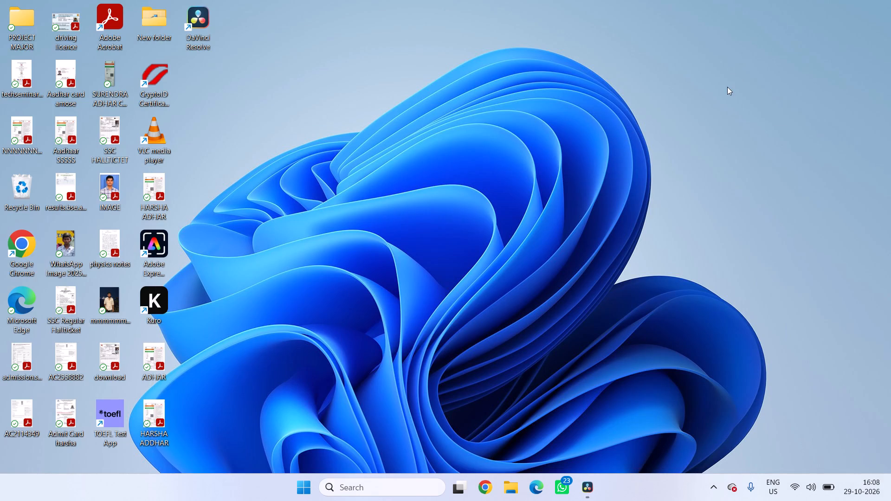
right_click(599, 170)
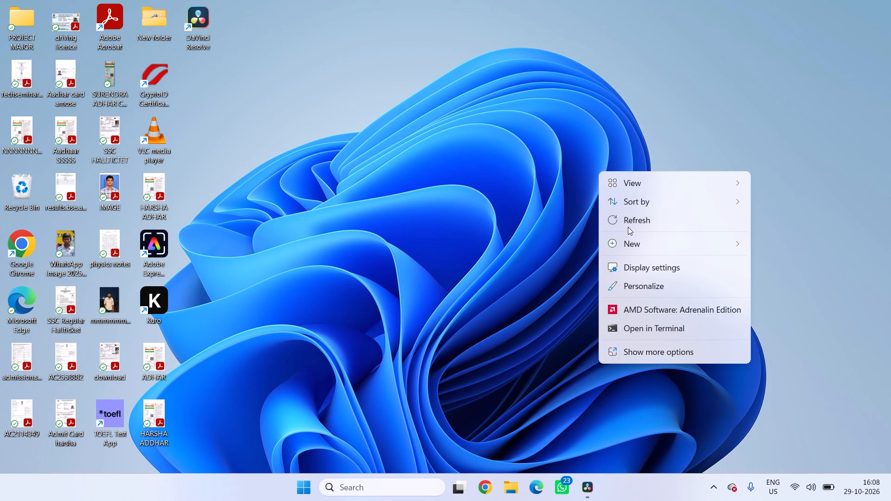
left_click(628, 222)
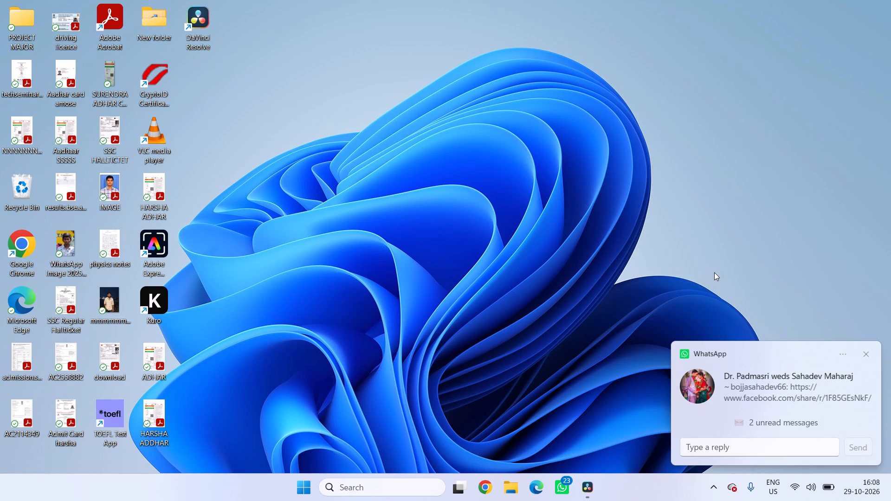
left_click(873, 354)
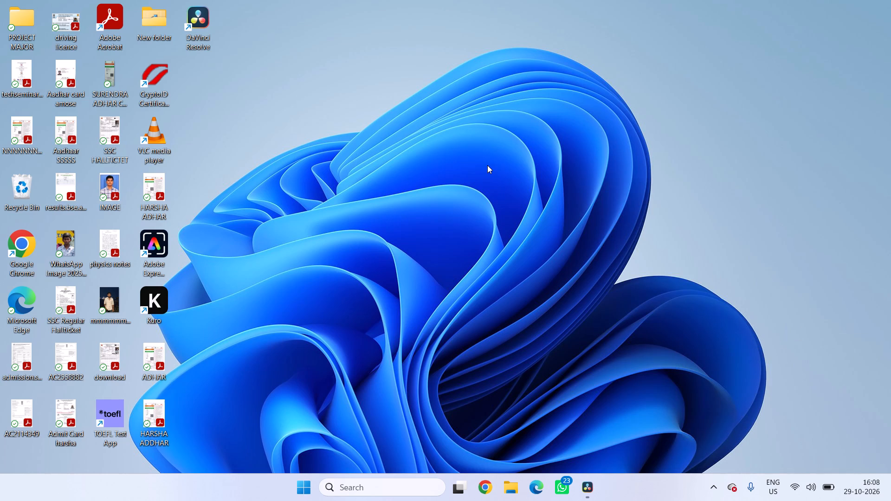
right_click(487, 165)
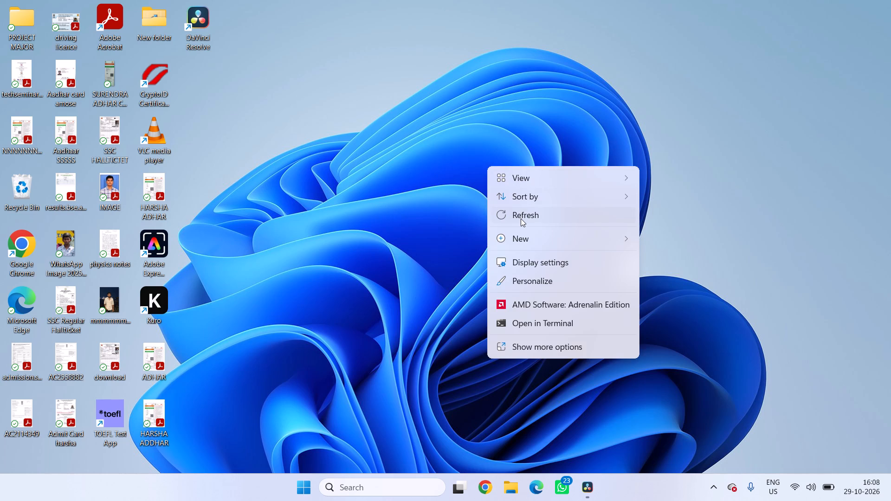
left_click(521, 218)
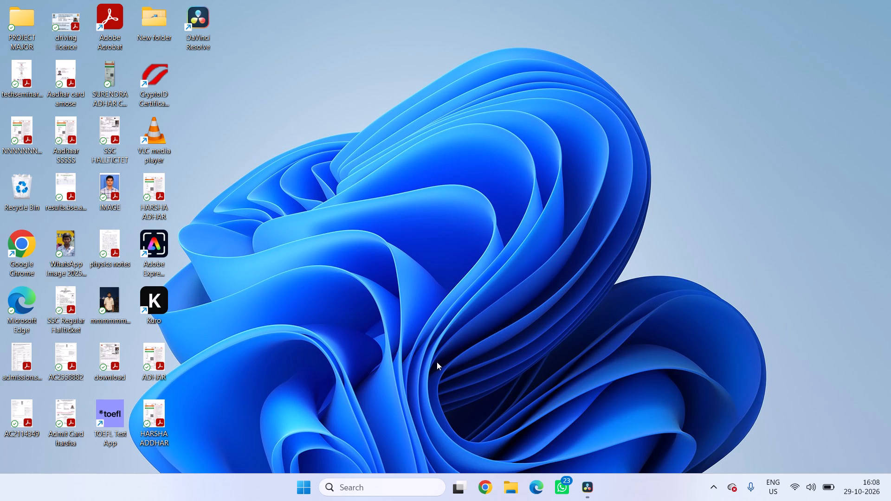
Shut down the PC from Windows.
left_click(304, 490)
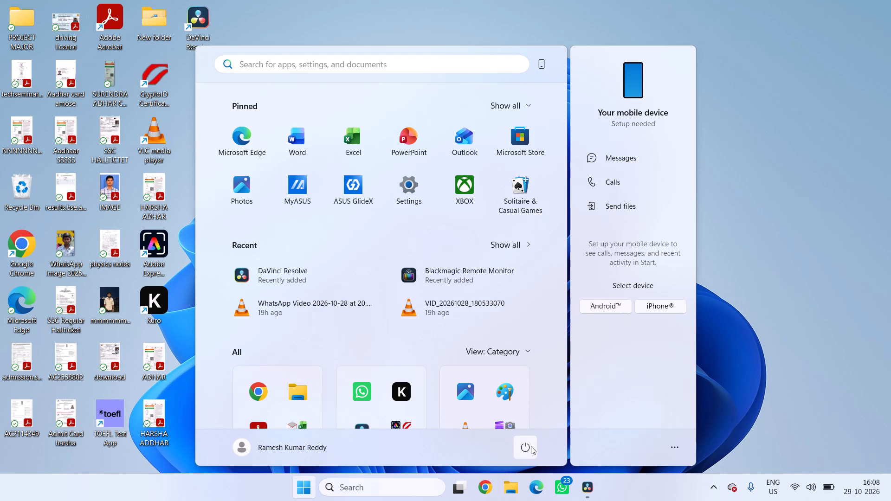
left_click(528, 447)
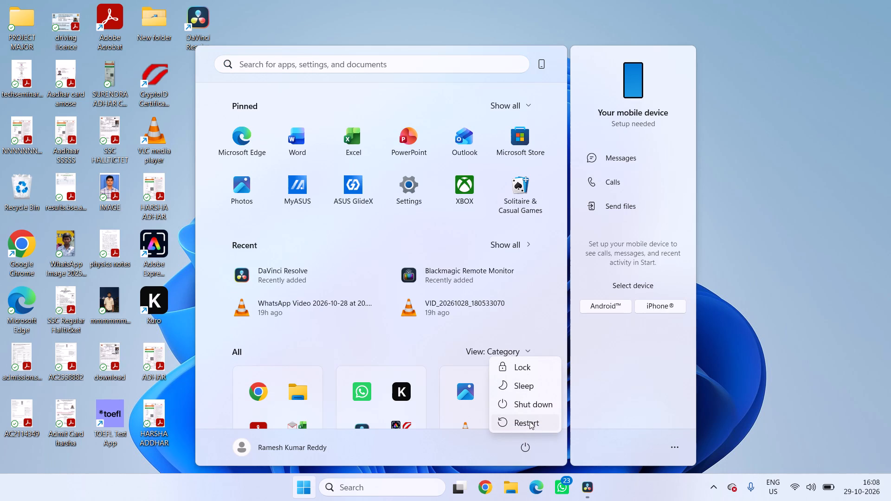
left_click(532, 407)
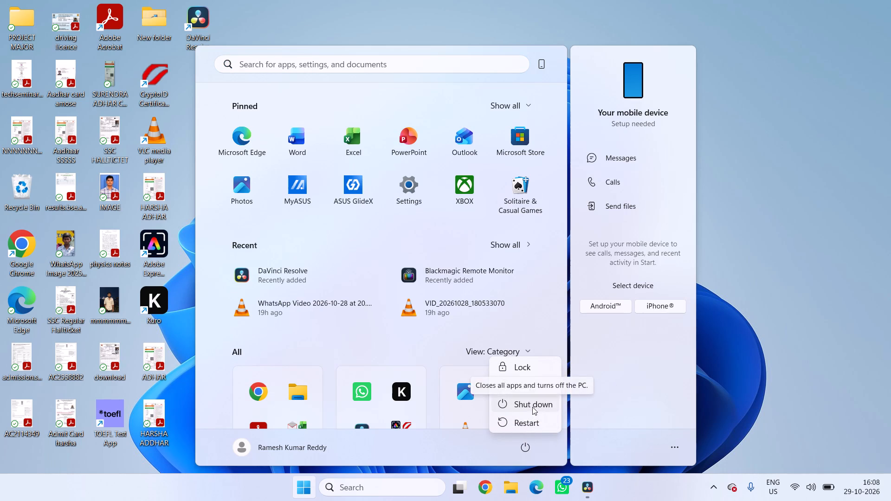